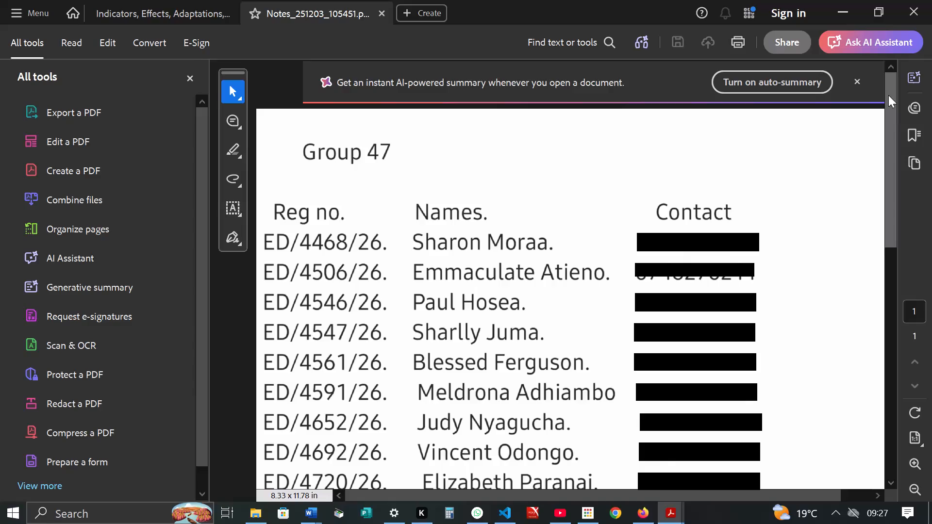
Close the Notes_251203_105451 PDF and the climate change PDF along with the viewer.
left_click(916, 18)
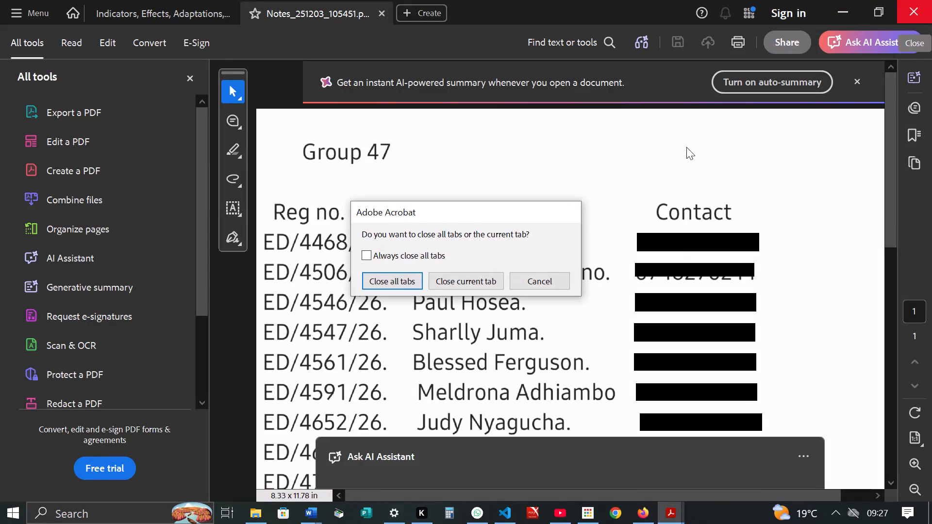
left_click(449, 281)
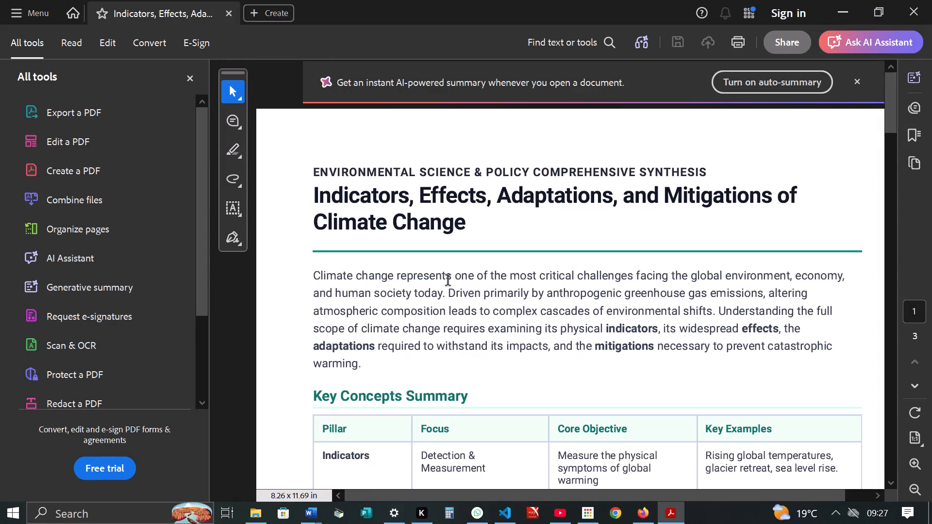
left_click(904, 11)
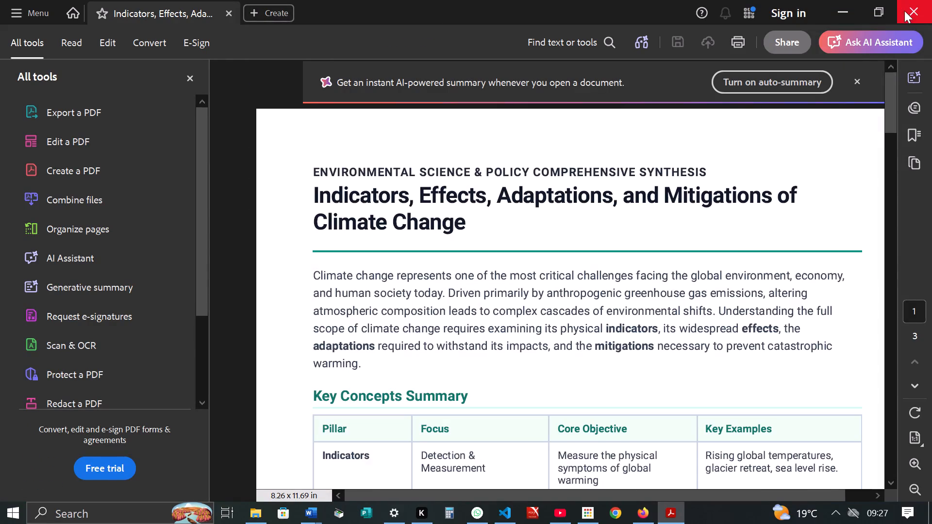
Open the Notes_251203_105451 PDF from the Downloads folder in Microsoft Word, without making it the default app.
scroll(295, 213, "up", 2)
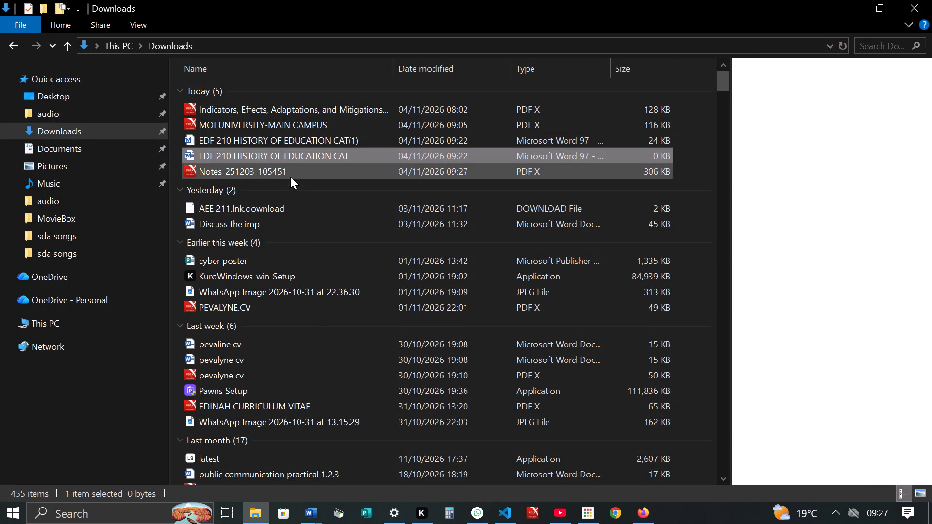
left_click(290, 177)
right_click(292, 174)
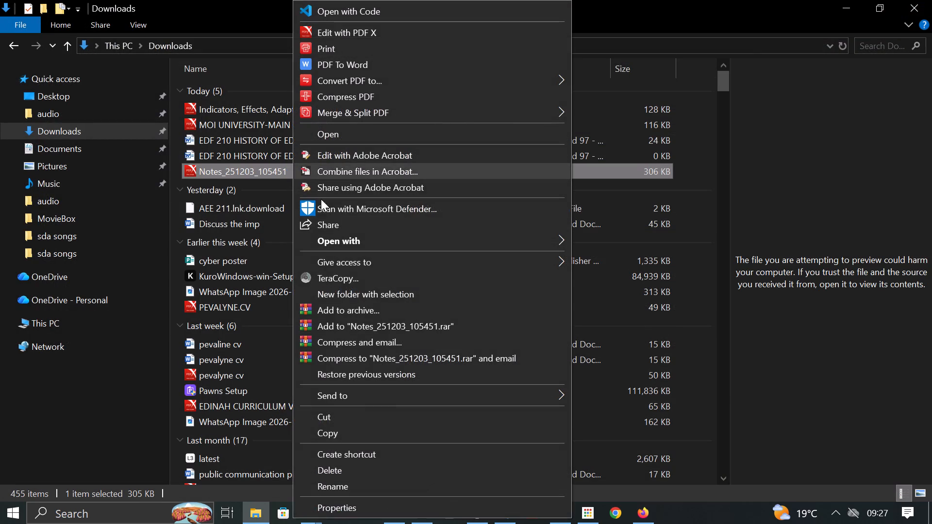
left_click(379, 242)
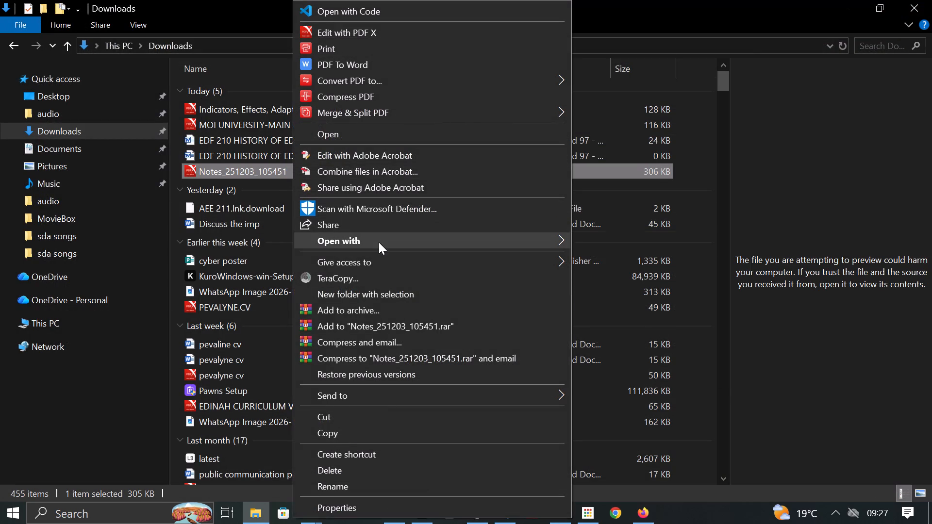
scroll(600, 364, "down", 1)
left_click(602, 374)
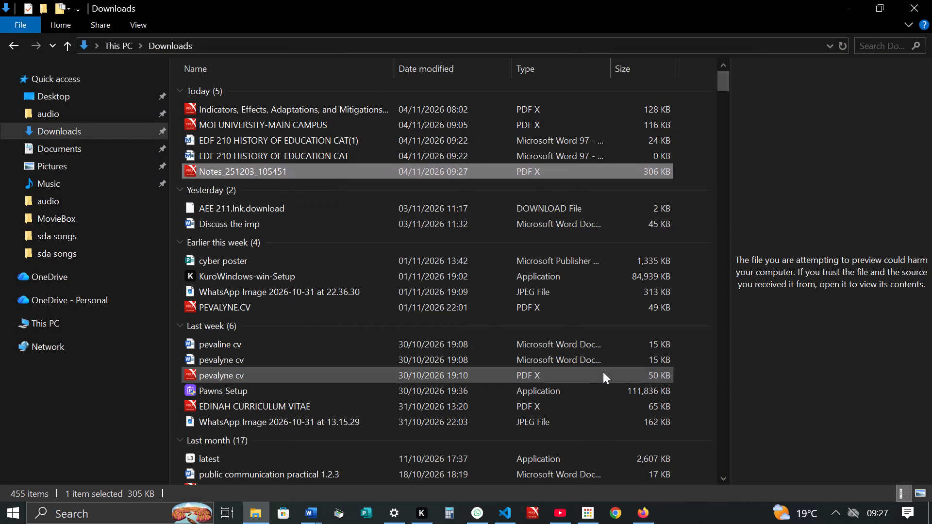
scroll(487, 338, "down", 3)
scroll(434, 353, "down", 1)
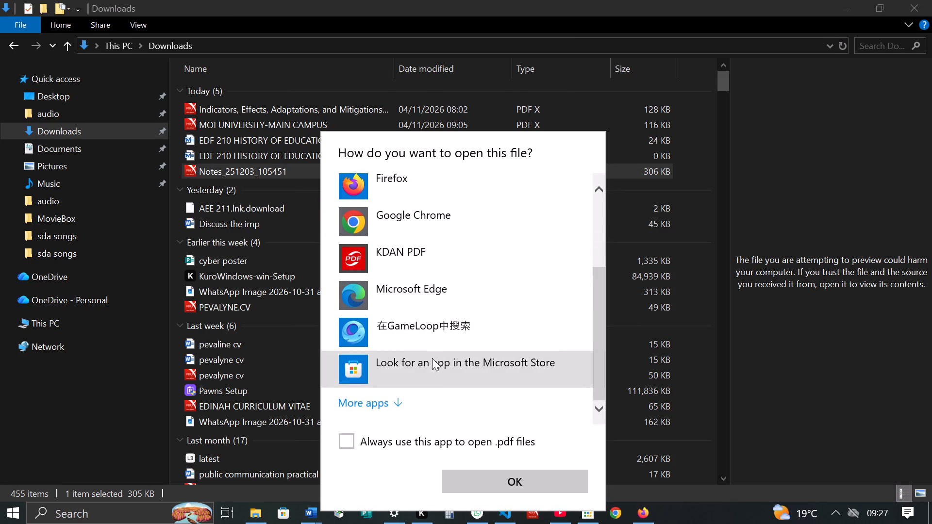
left_click(396, 411)
scroll(414, 372, "down", 2)
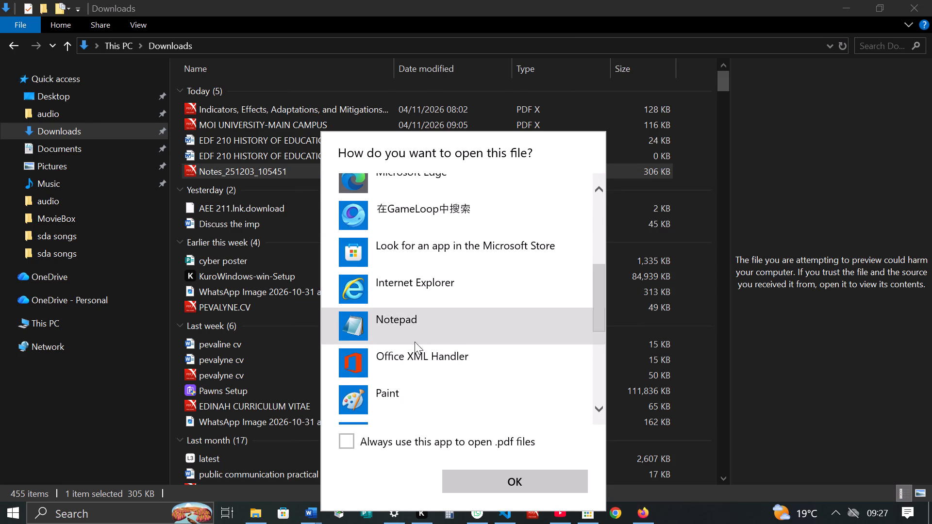
scroll(399, 389, "down", 1)
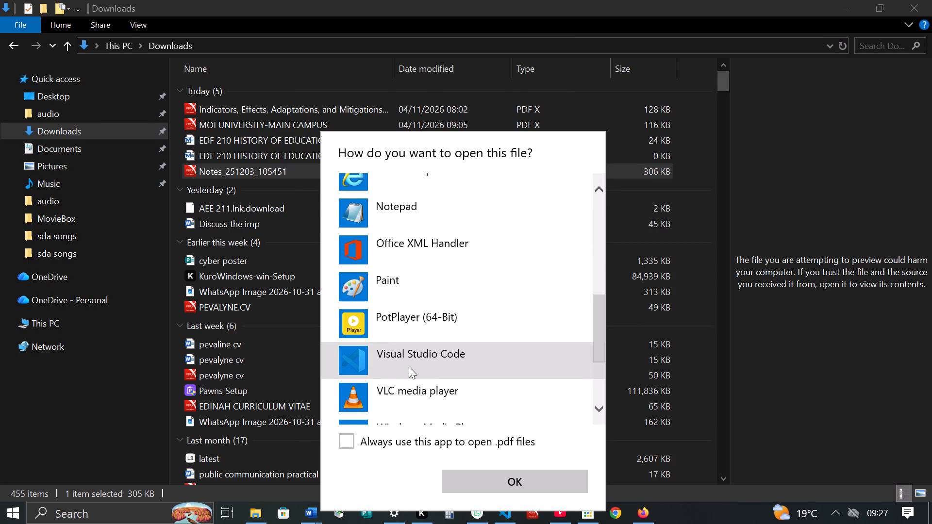
scroll(406, 386, "down", 1)
left_click(416, 354)
left_click(490, 480)
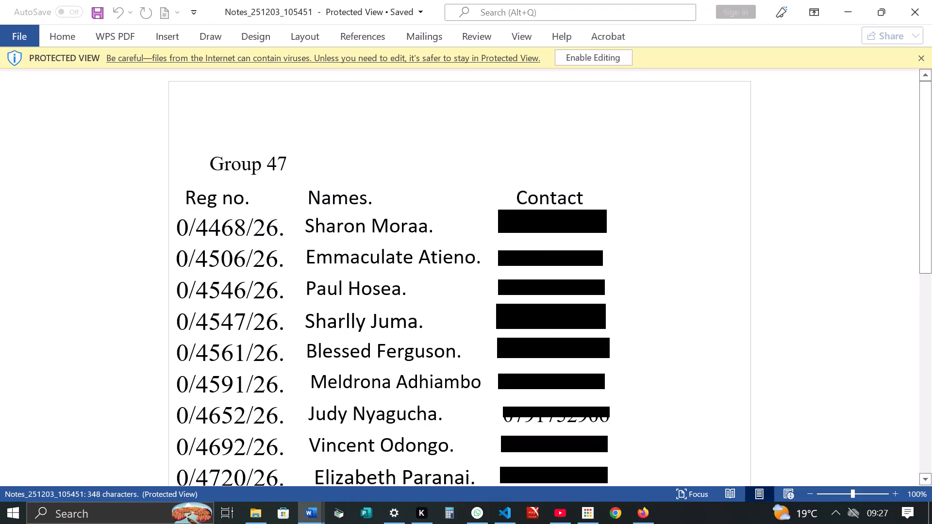
Enable editing for the converted Notes_251203_105451 document.
scroll(578, 360, "up", 1)
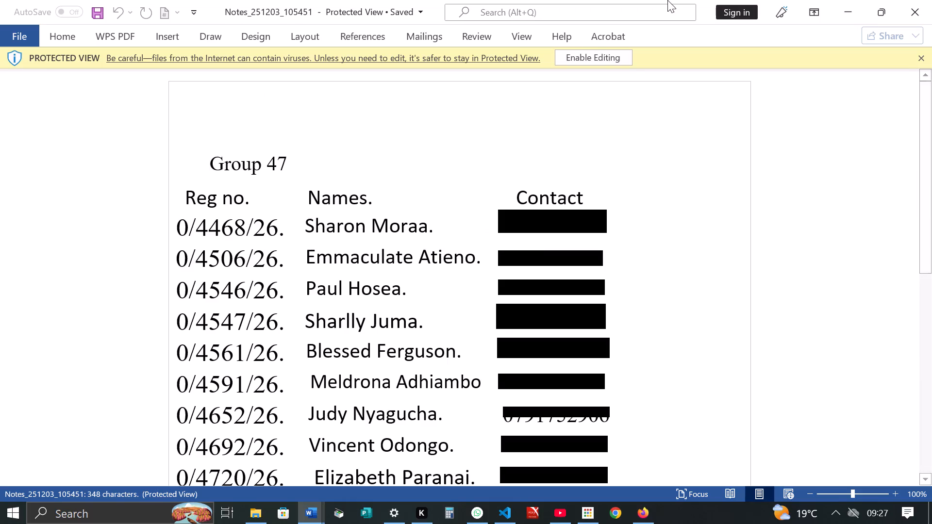
double_click(597, 60)
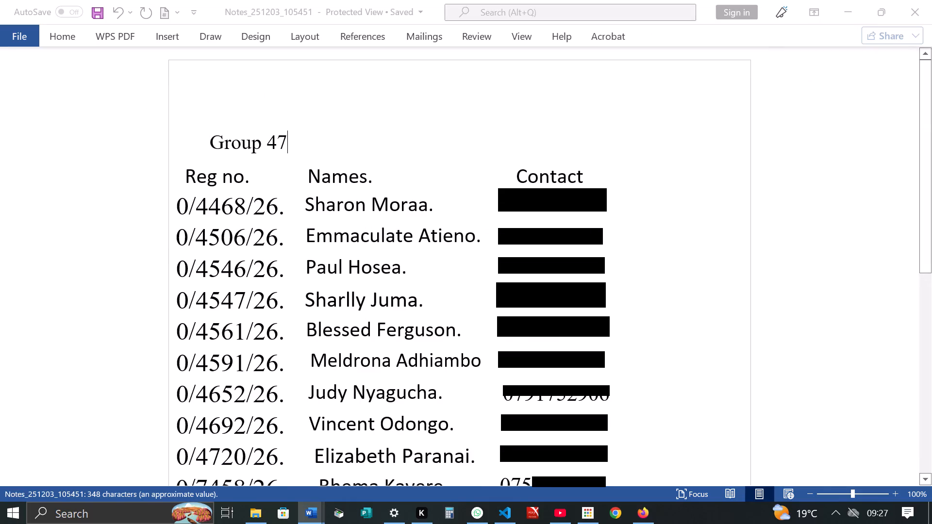
Move the whole member table a little to the right beneath the Group 47 heading.
scroll(376, 385, "down", 3)
scroll(388, 371, "up", 4)
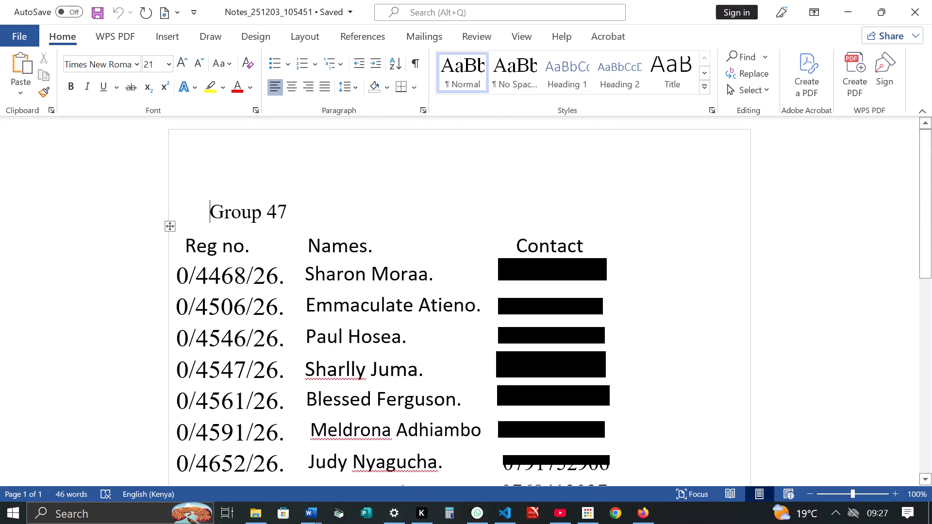
left_click_drag(171, 226, 182, 223)
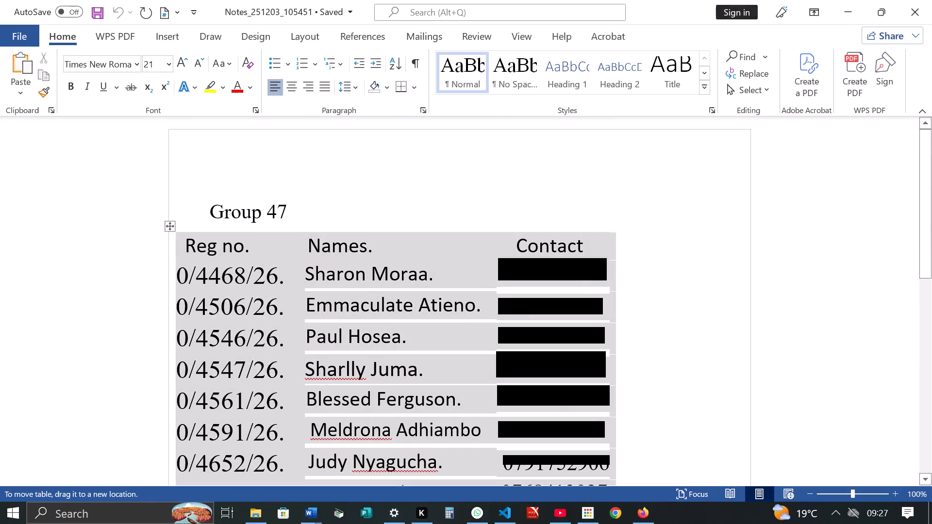
left_click_drag(182, 223, 246, 228)
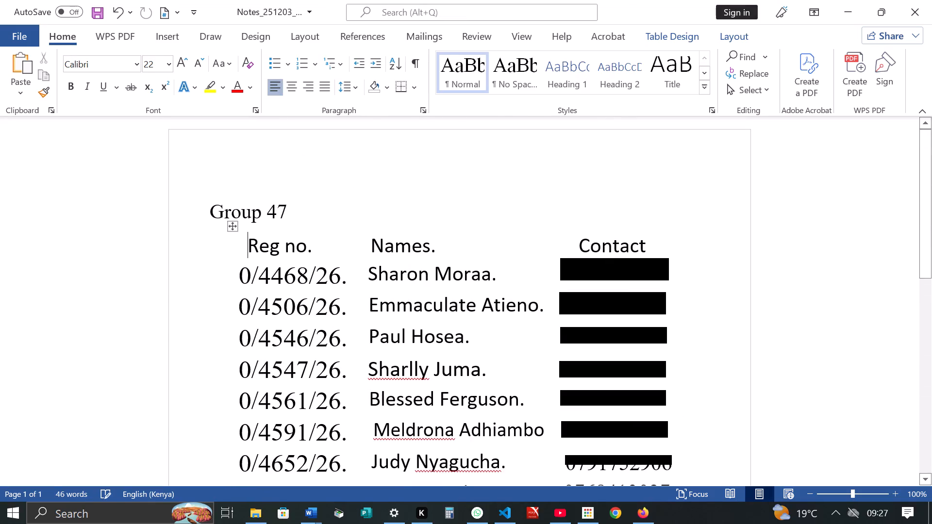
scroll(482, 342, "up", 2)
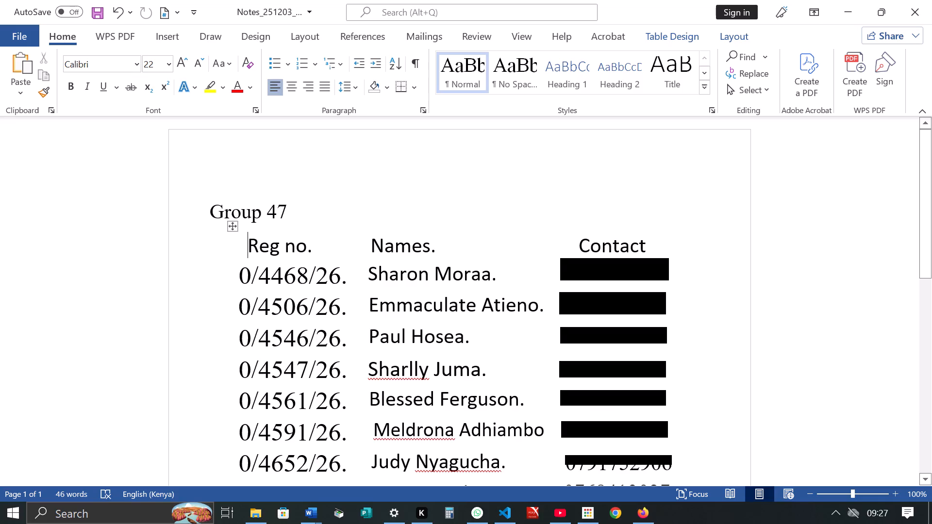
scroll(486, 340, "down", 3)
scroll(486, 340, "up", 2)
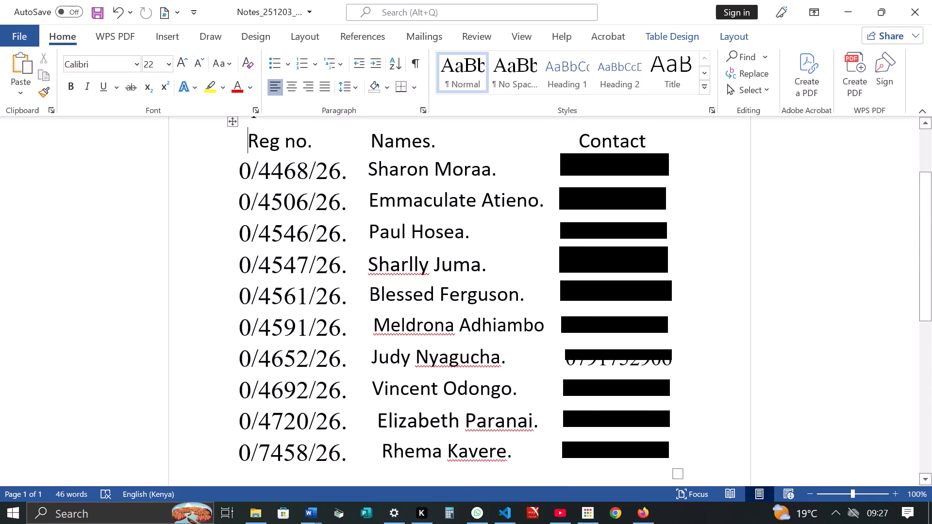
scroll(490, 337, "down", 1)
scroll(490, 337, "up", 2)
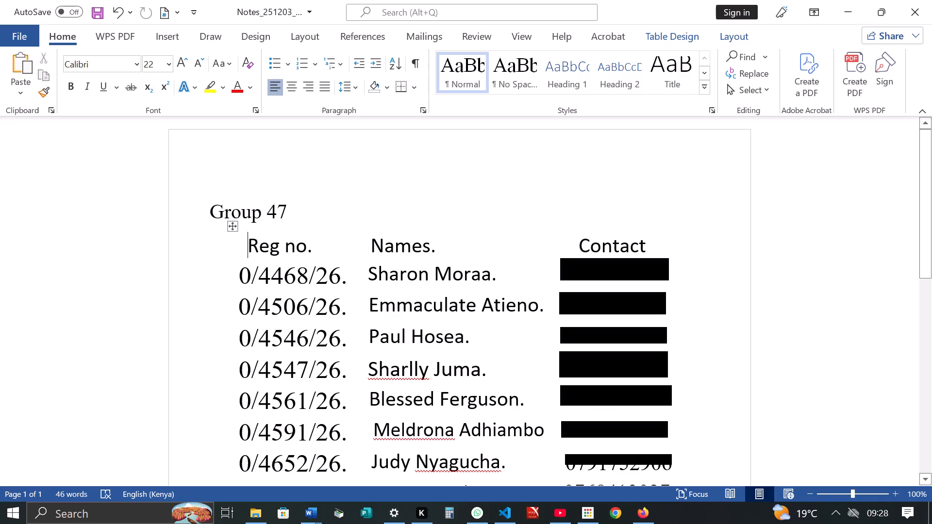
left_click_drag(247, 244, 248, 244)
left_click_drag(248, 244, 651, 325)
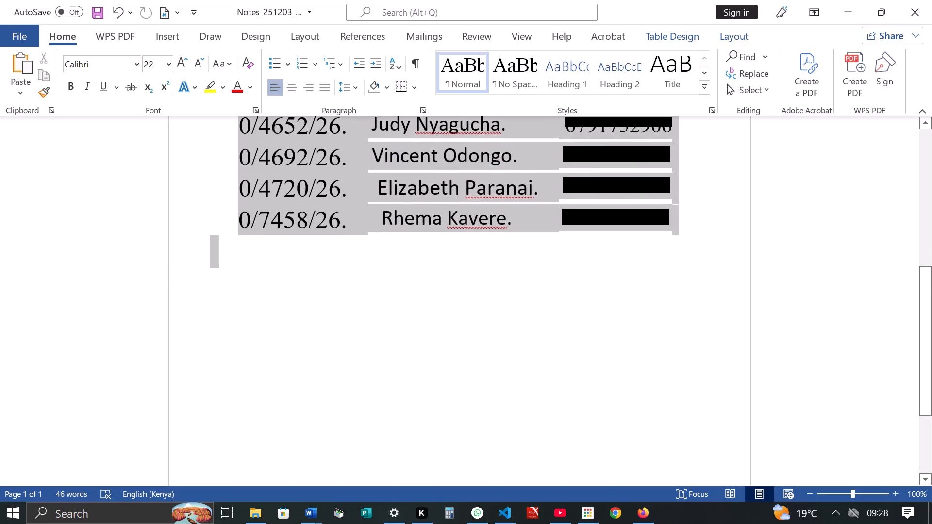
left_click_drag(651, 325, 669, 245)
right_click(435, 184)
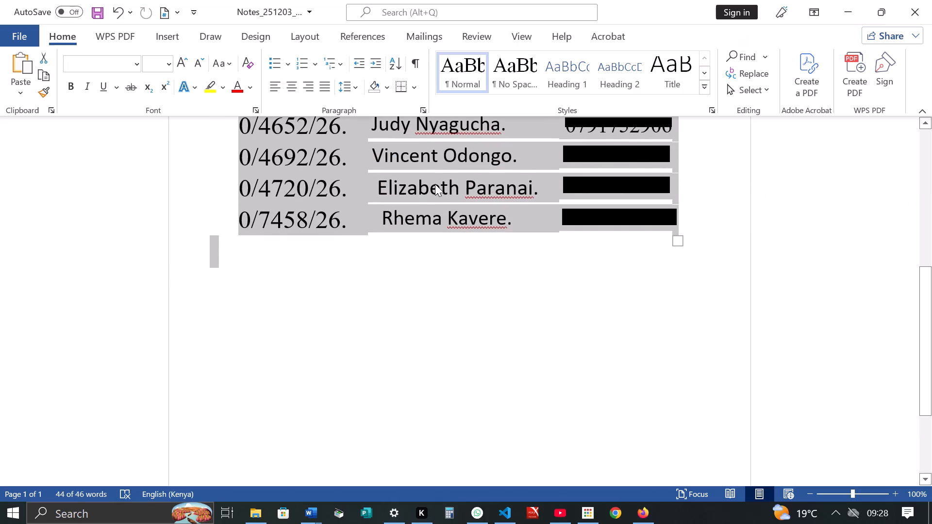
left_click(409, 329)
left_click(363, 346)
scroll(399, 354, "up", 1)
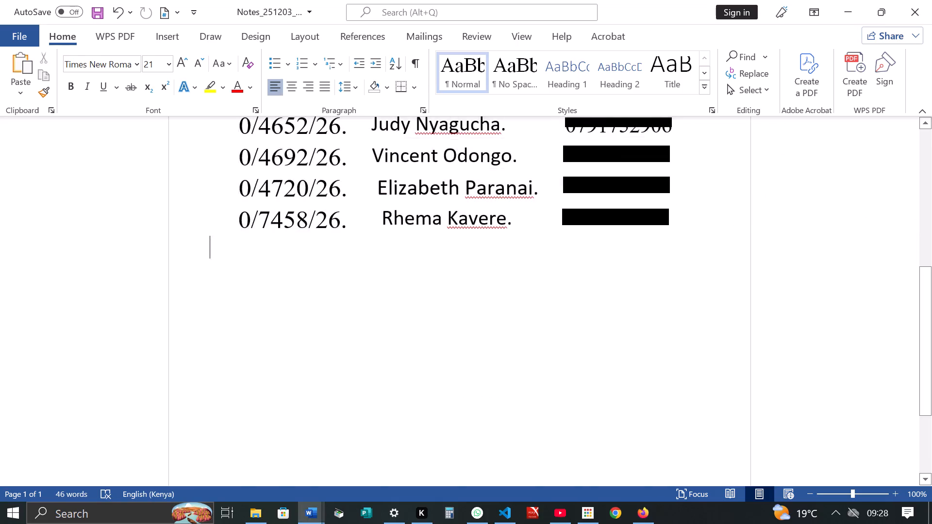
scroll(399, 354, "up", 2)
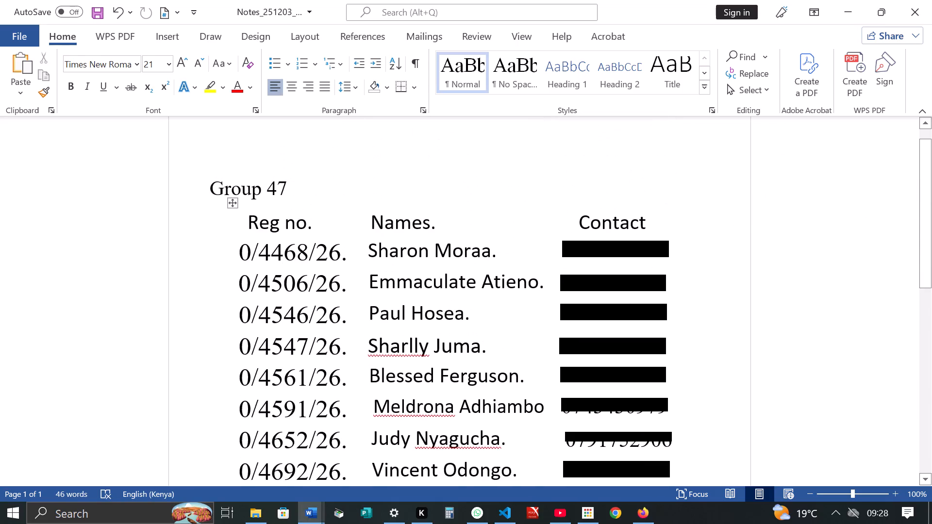
Select the whole document and insert a table around it, enclosing the Group 47 heading and the member list.
key("ctrl+a")
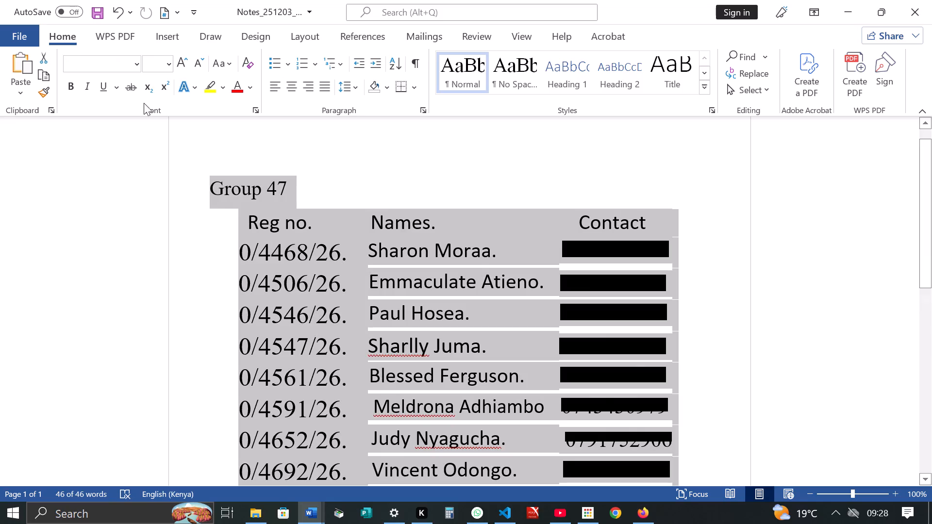
left_click(166, 34)
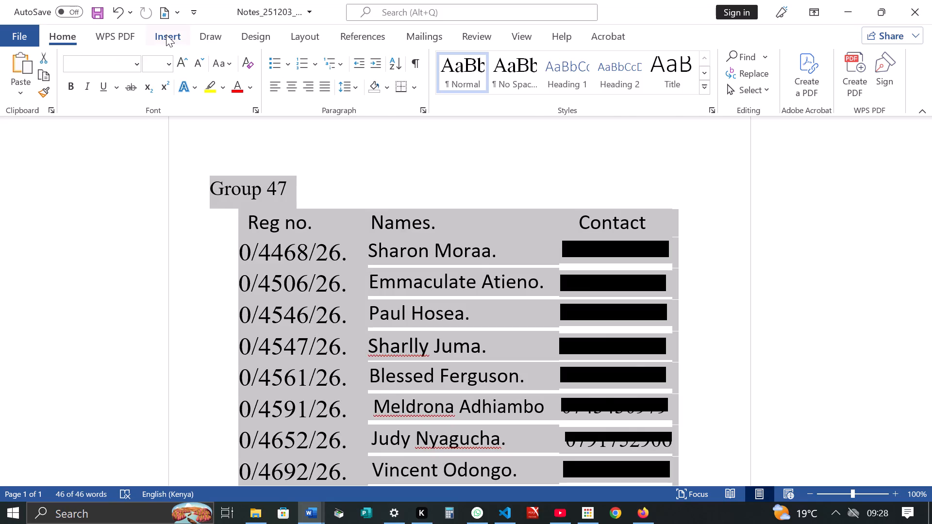
left_click(113, 78)
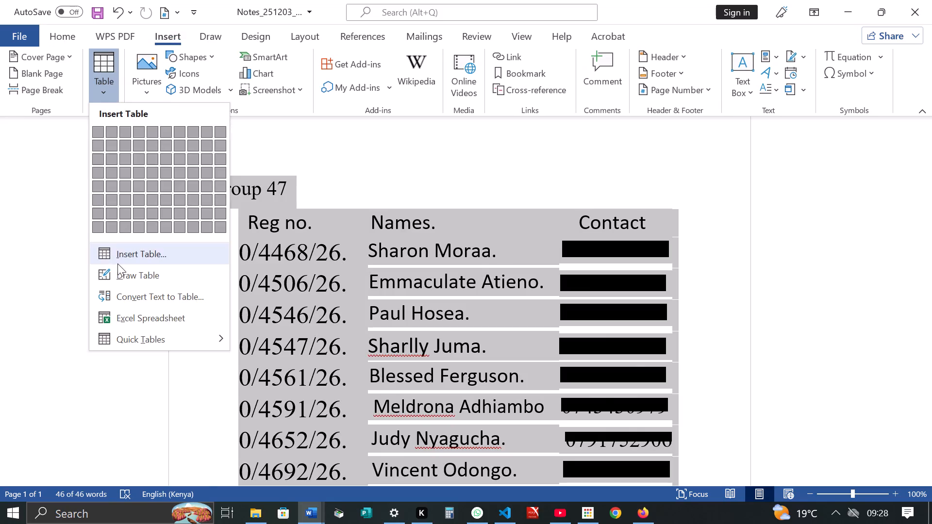
left_click(119, 260)
left_click(752, 301)
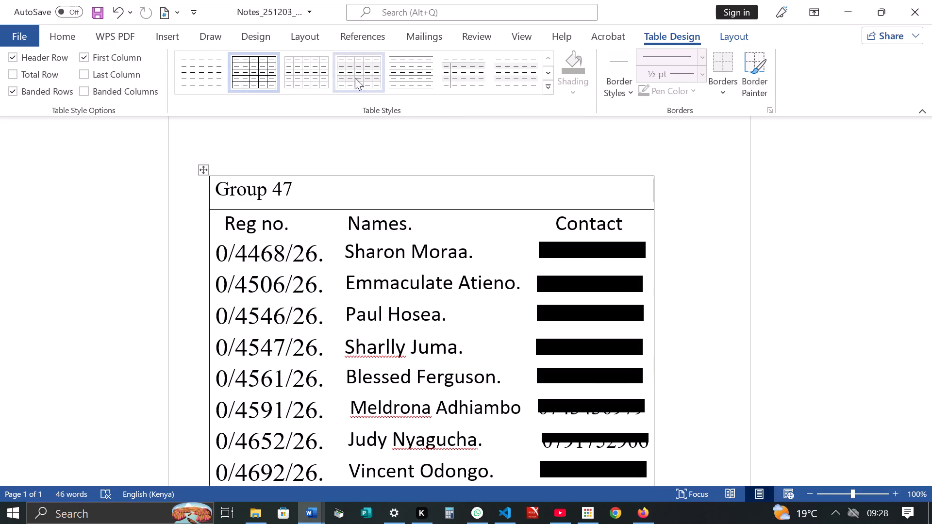
Apply the first, borderless table style to the new table.
left_click(223, 75)
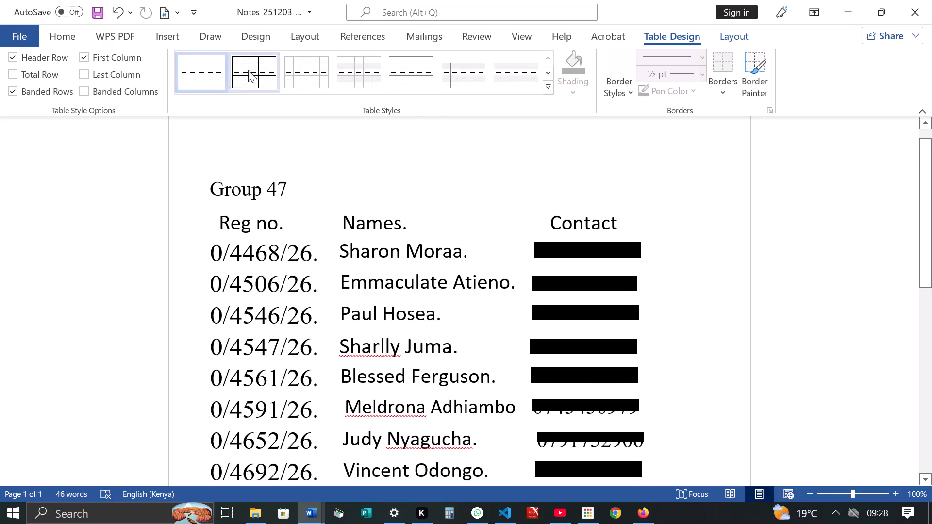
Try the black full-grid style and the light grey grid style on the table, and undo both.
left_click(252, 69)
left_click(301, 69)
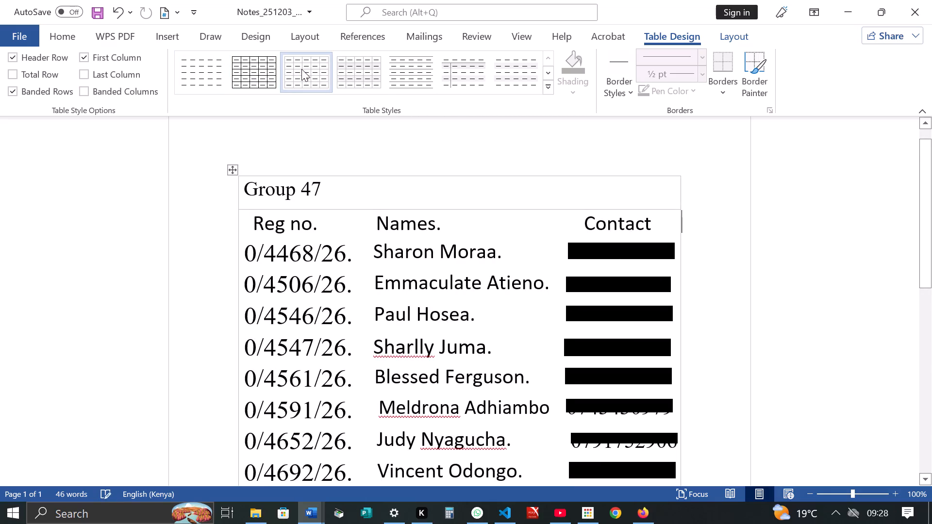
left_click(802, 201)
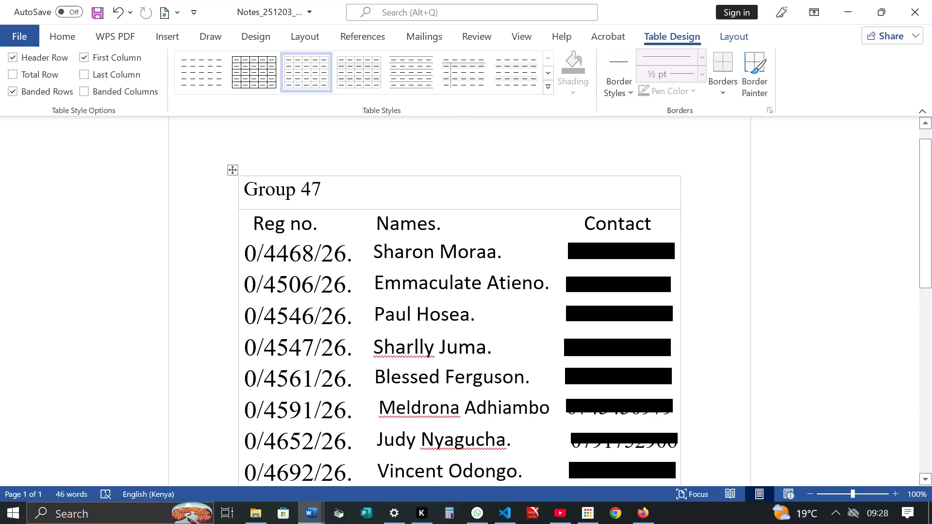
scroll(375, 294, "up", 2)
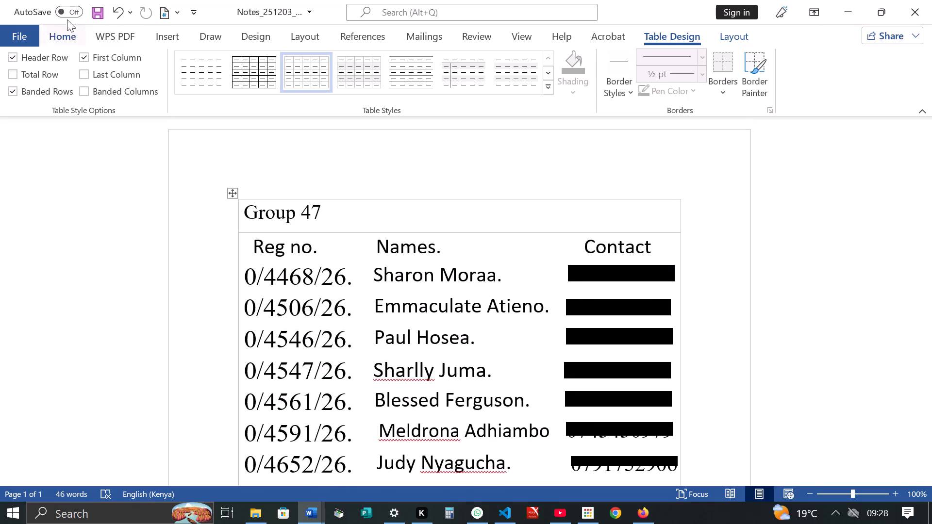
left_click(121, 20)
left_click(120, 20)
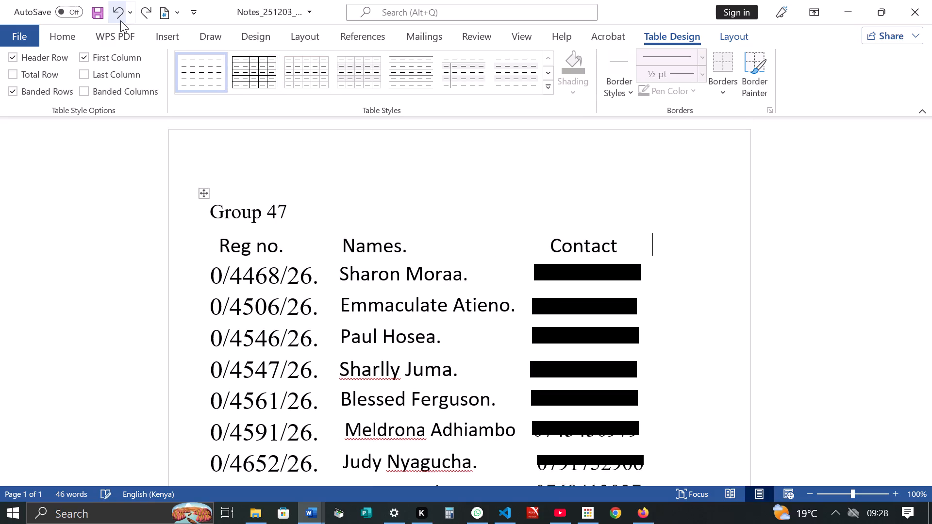
Apply the black full-grid table style to the inner member table beneath the Group 47 heading.
left_click(298, 250)
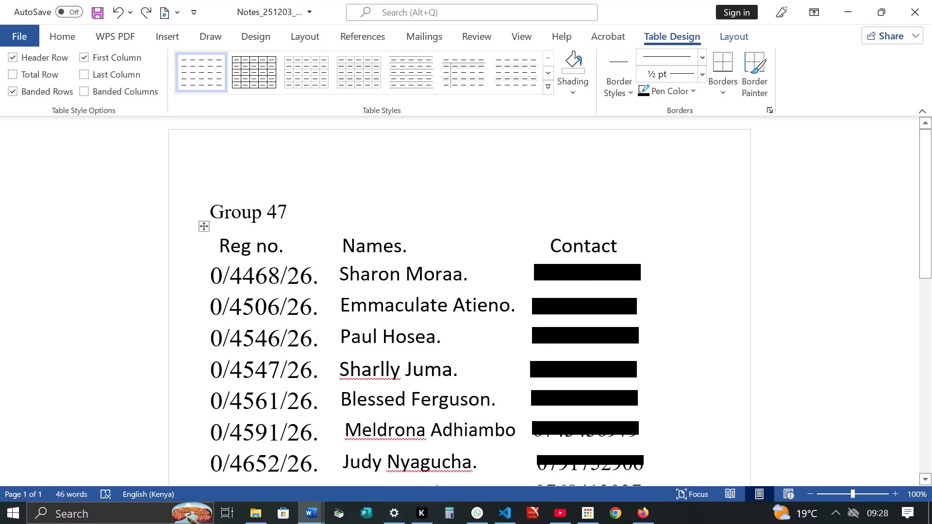
left_click(203, 226)
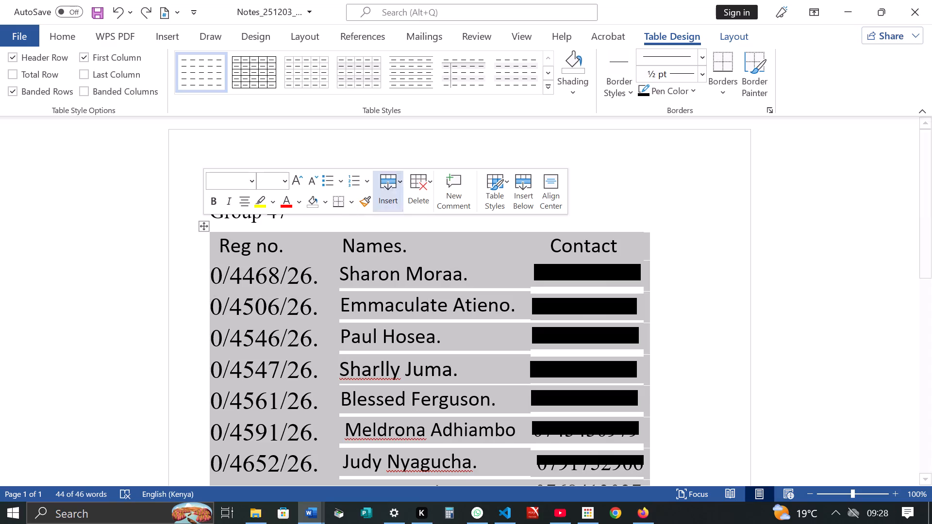
left_click(249, 75)
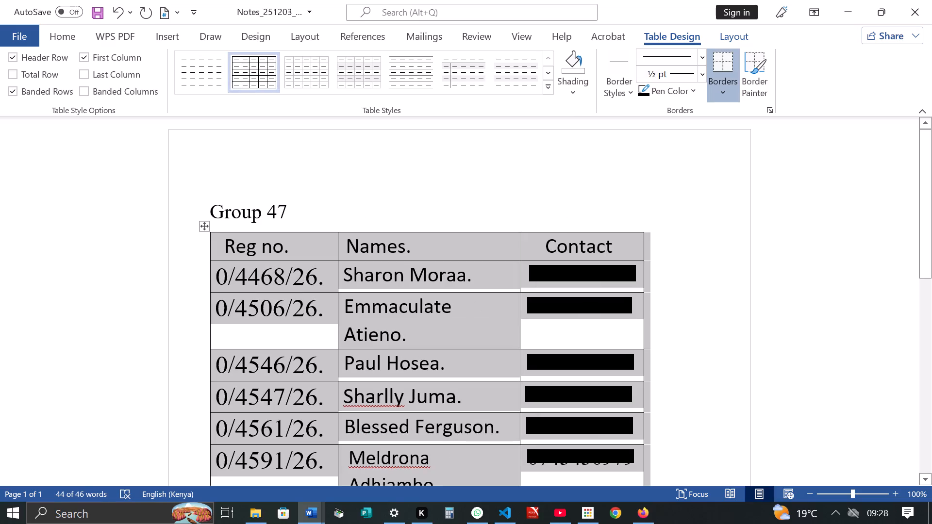
left_click(724, 239)
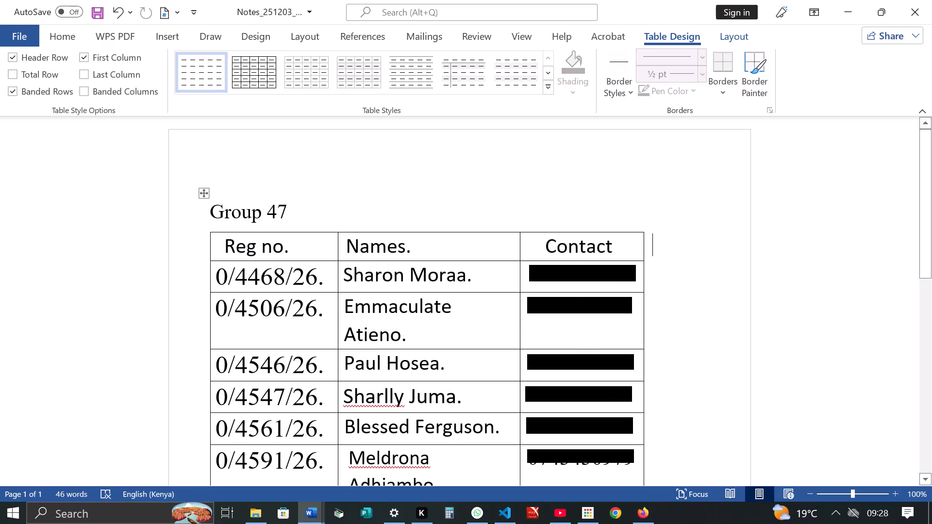
Replace the leading 0 with "ed" in the registration numbers of the first four member rows.
left_click(214, 278)
left_click(230, 272)
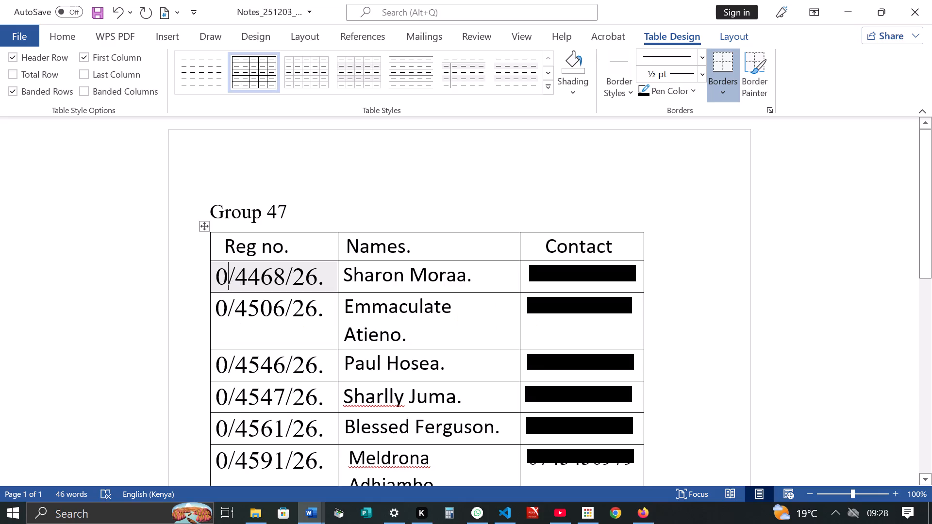
key("BackSpace")
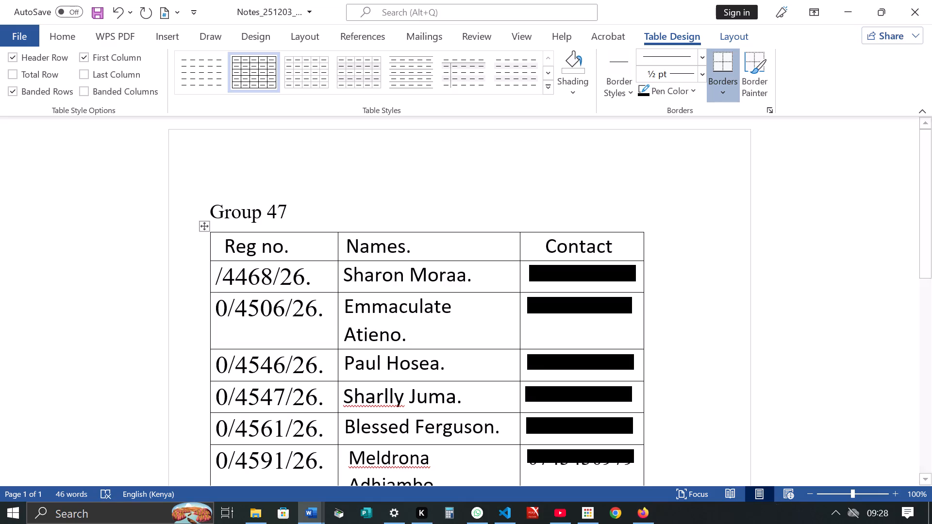
type("ed")
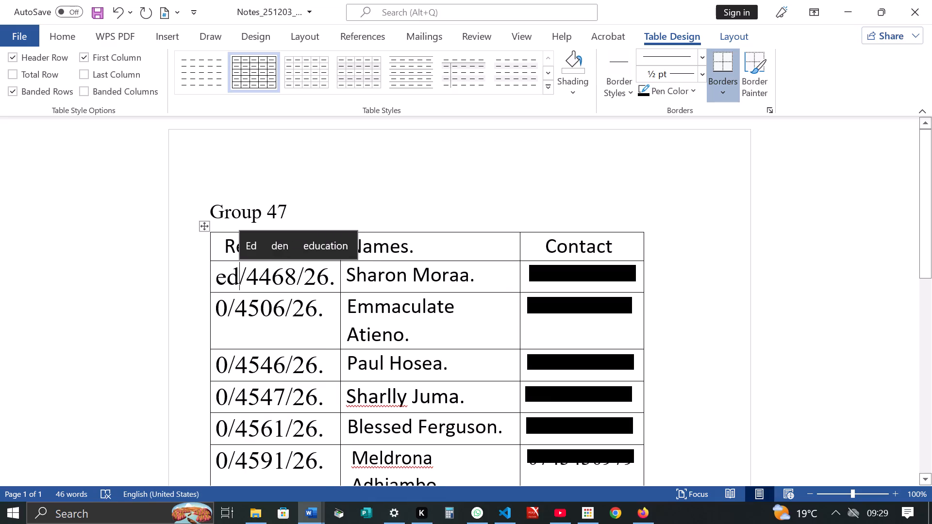
left_click(231, 308)
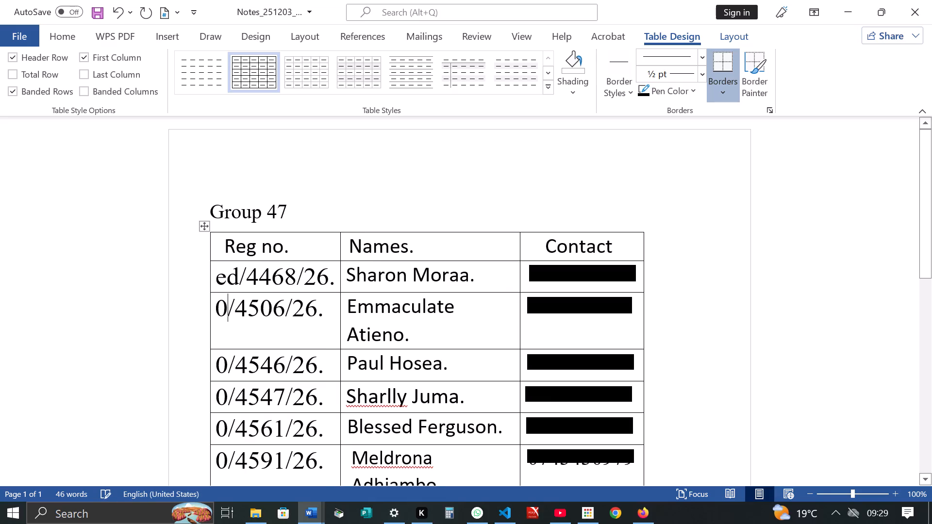
key("BackSpace")
type("ed")
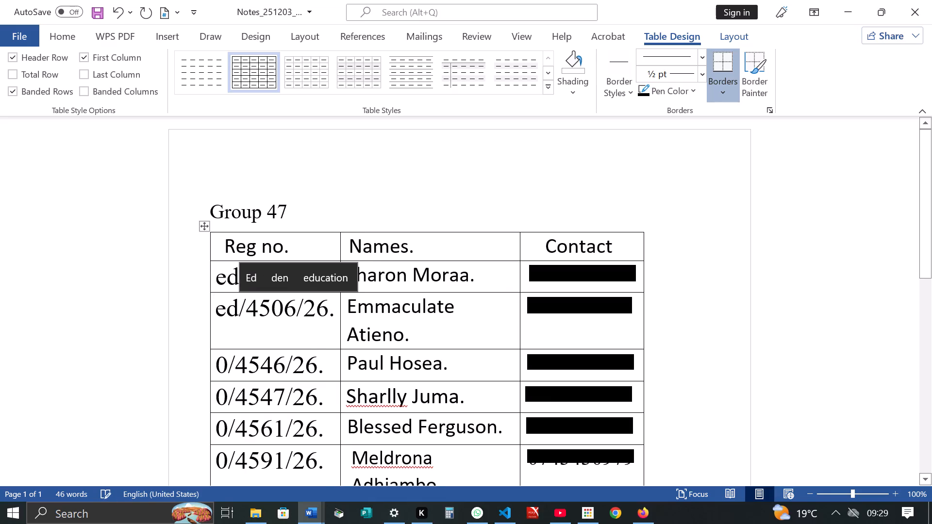
left_click(227, 364)
key("BackSpace")
key("e")
key("d")
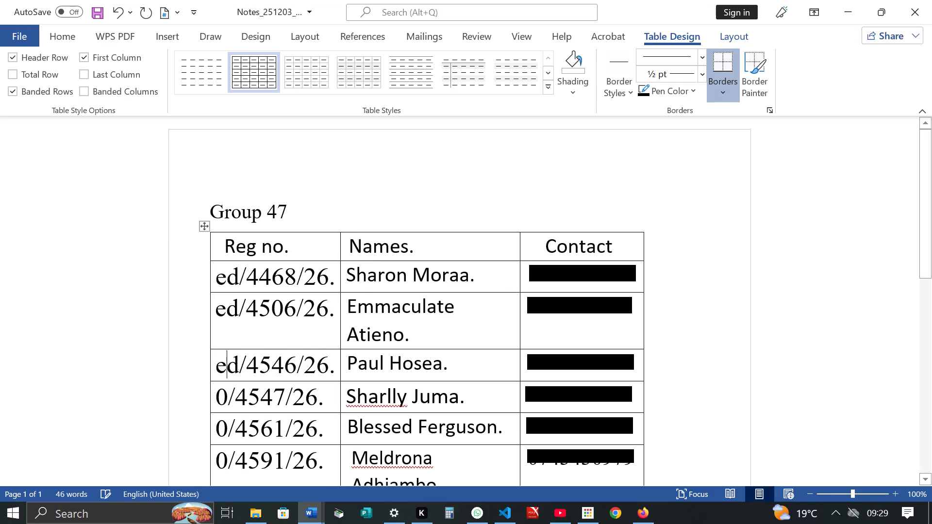
left_click(223, 397)
key("BackSpace")
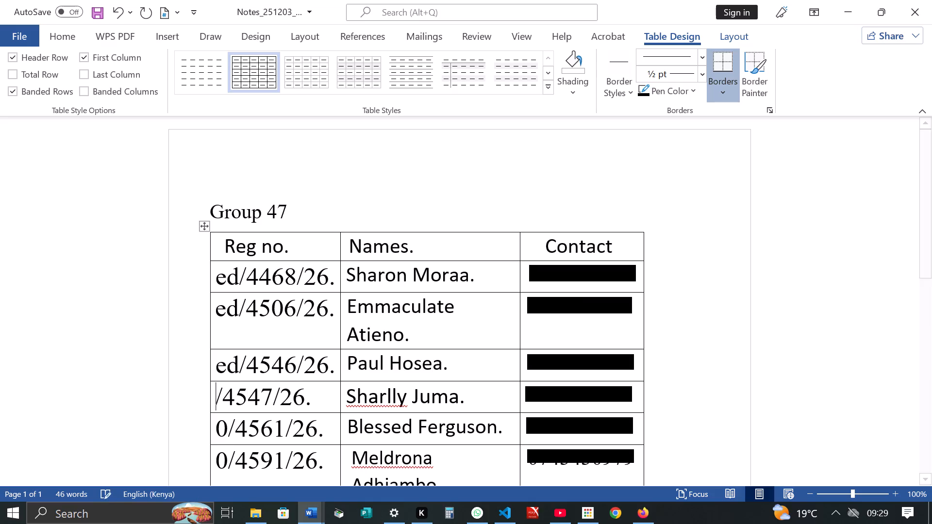
type("ed")
Replace the leading 0 with "ed" in the registration numbers of the fifth, seventh and eighth member rows.
scroll(233, 382, "down", 2)
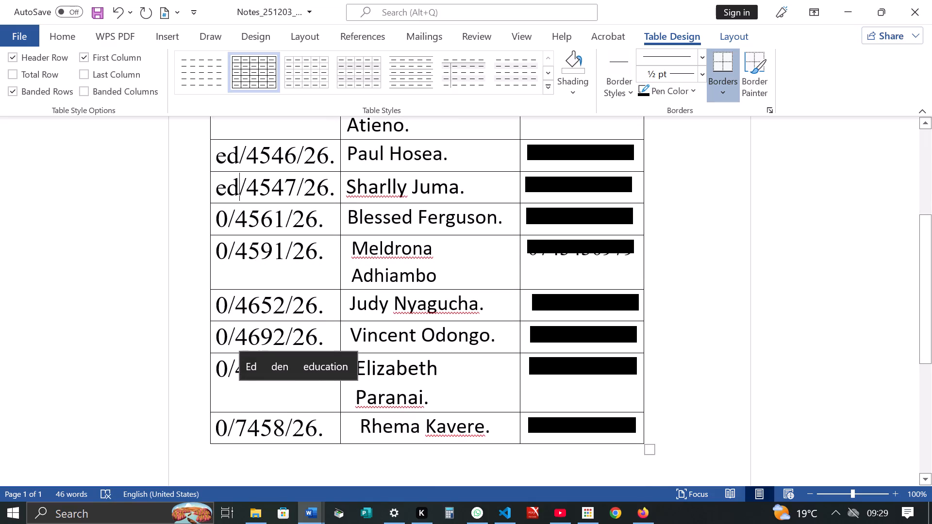
left_click(227, 219)
key("BackSpace")
type("ed")
left_click(232, 300)
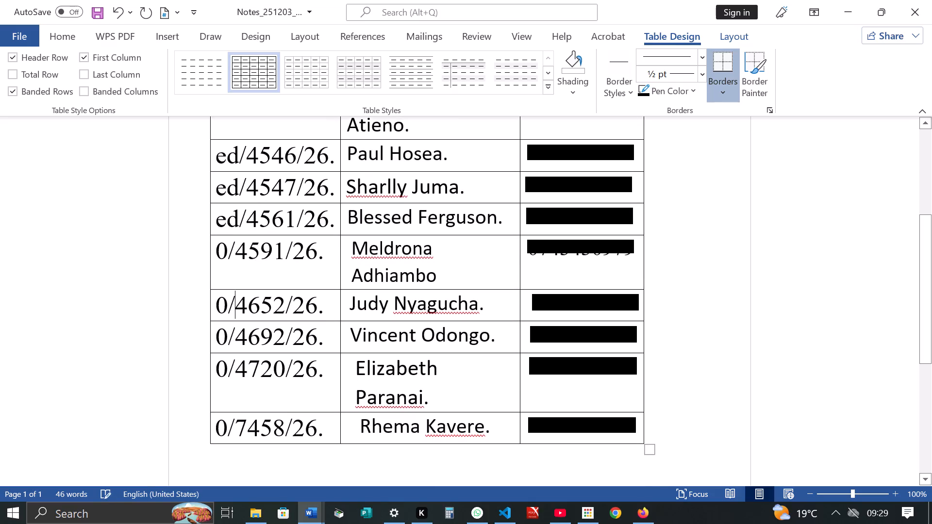
key("Left")
key("BackSpace")
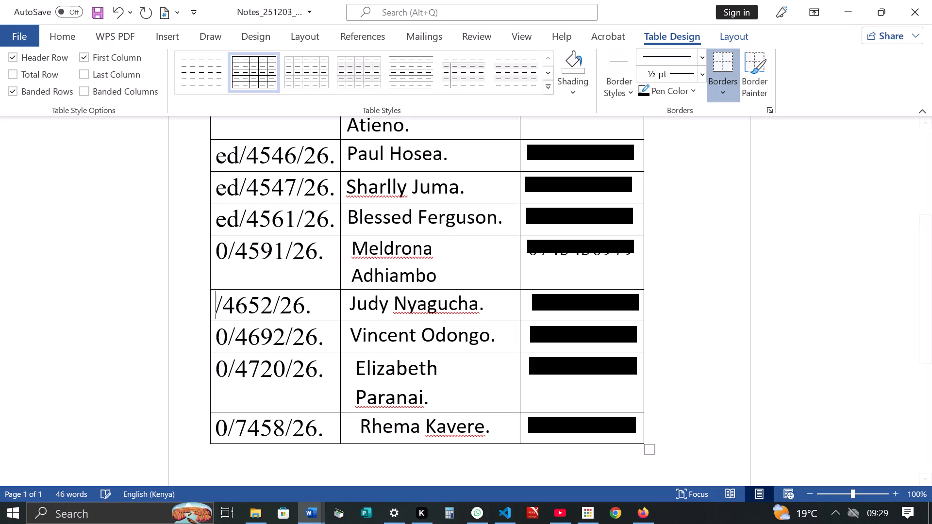
type("ed")
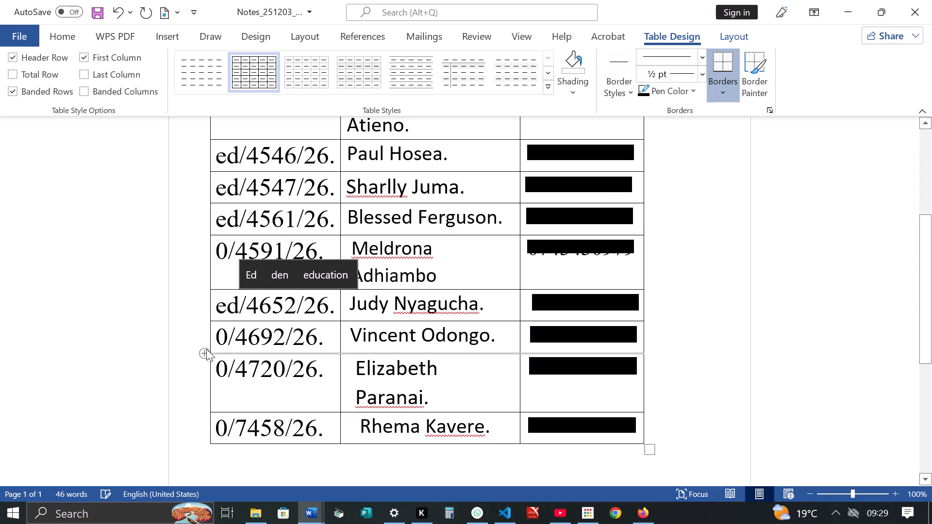
left_click(227, 336)
key("BackSpace")
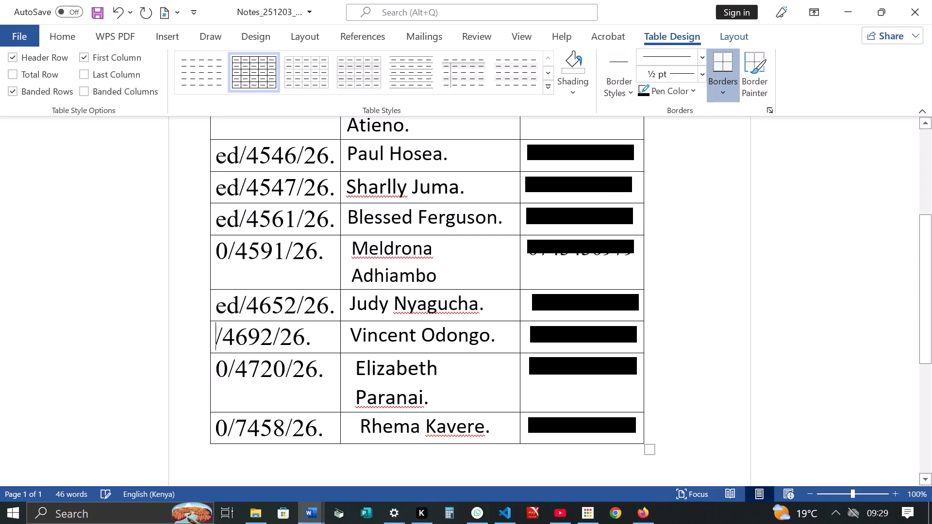
type("ed")
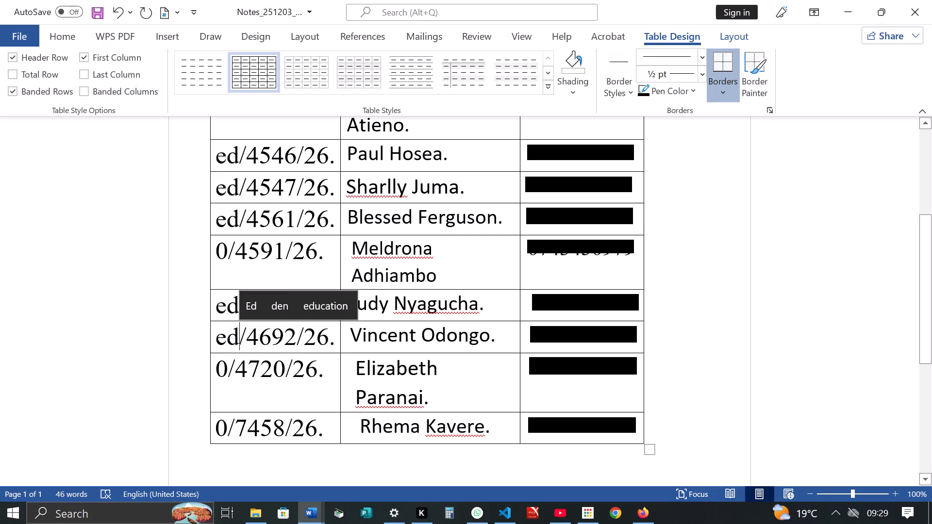
Replace the leading 0 with "ed" in the registration numbers of the last two member rows.
left_click(226, 371)
key("BackSpace")
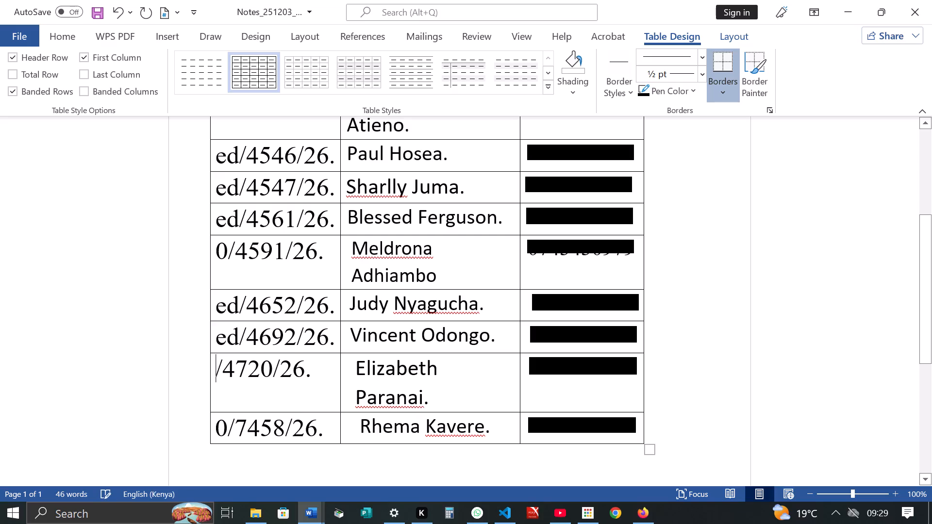
key("e")
key("d")
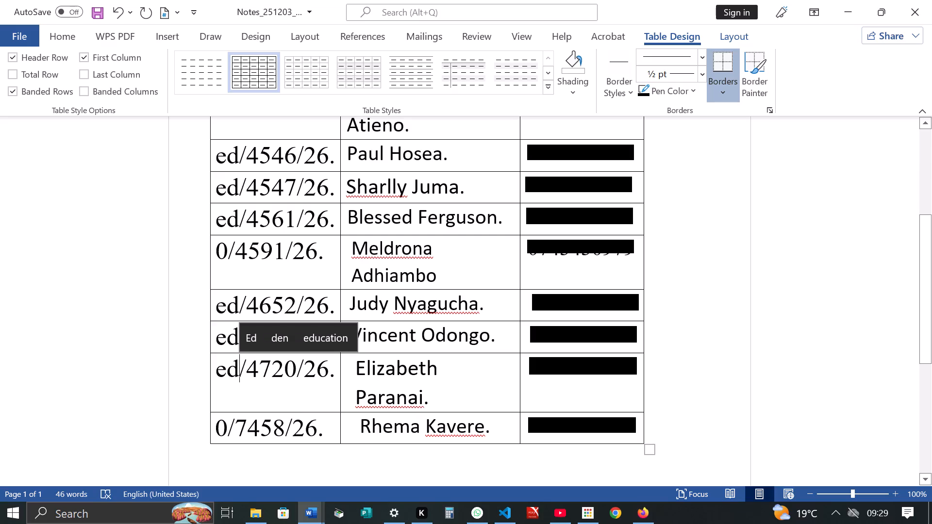
left_click(225, 422)
key("BackSpace")
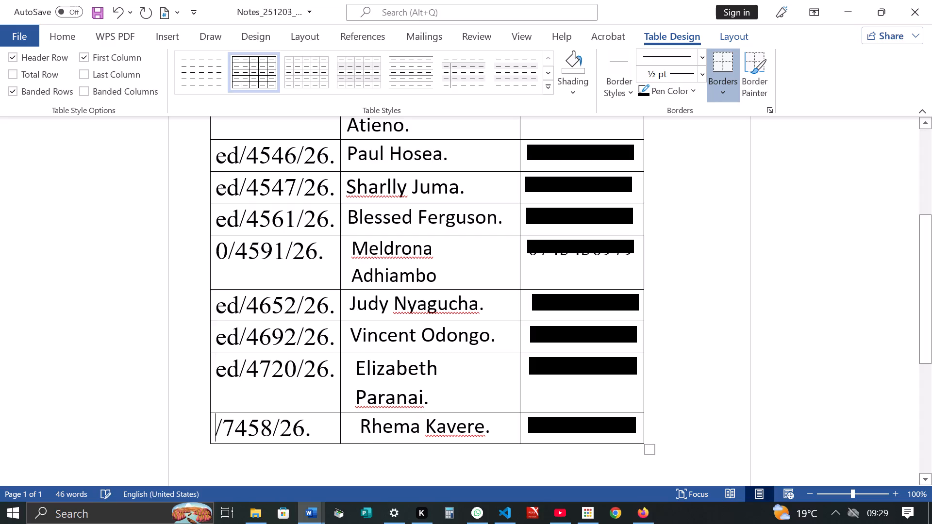
type("ed")
Replace the leading 0 with "ed" in the registration number of the sixth member row.
scroll(256, 405, "down", 3)
scroll(334, 300, "up", 1)
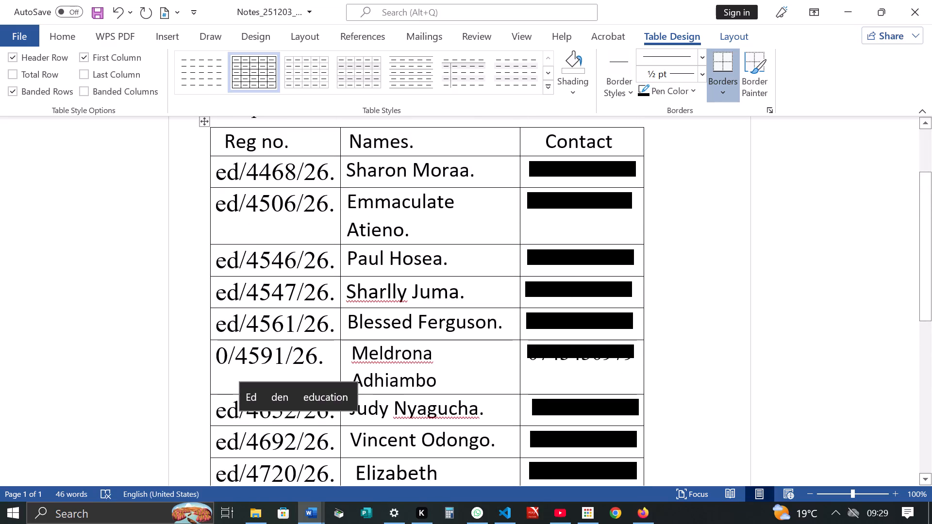
scroll(289, 220, "up", 1)
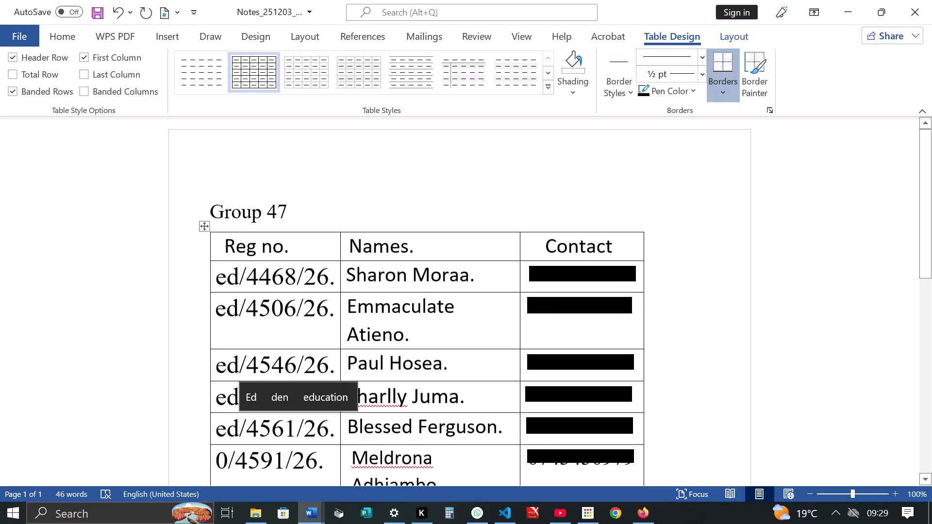
scroll(350, 288, "down", 3)
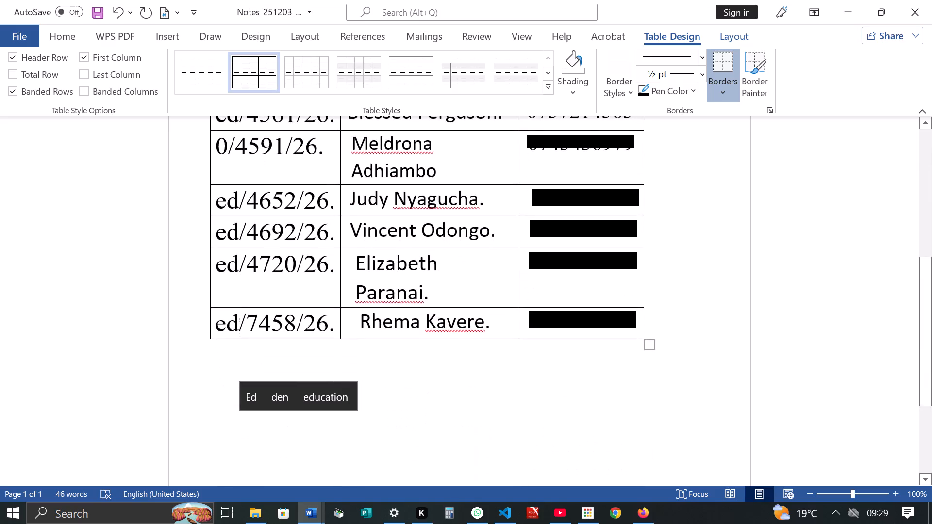
scroll(339, 314, "up", 1)
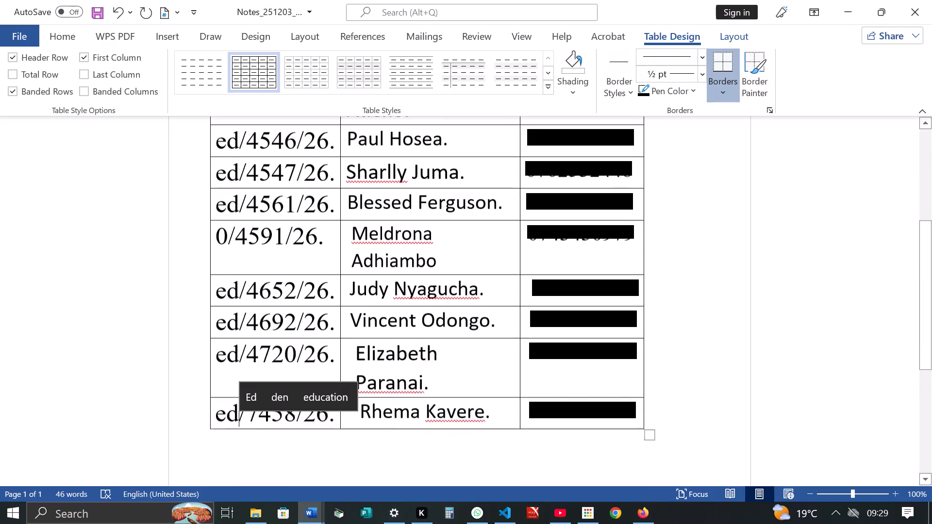
left_click(232, 251)
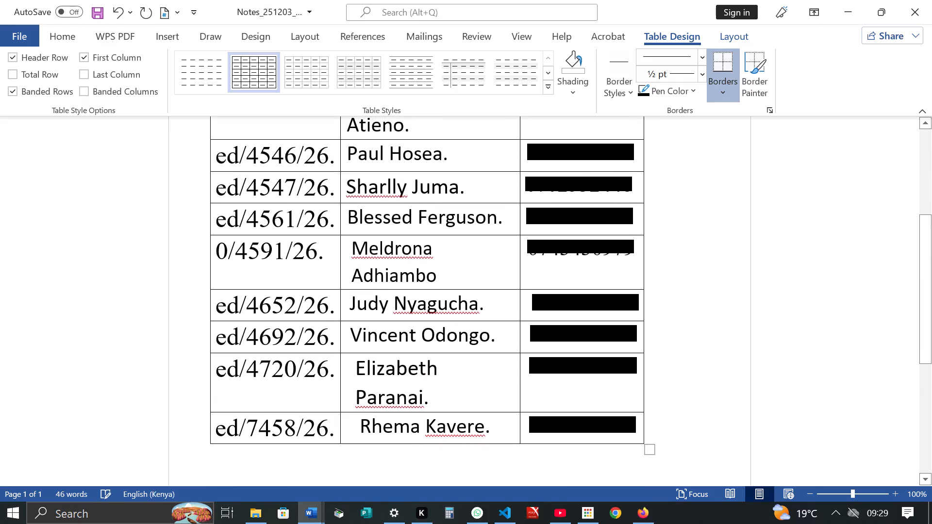
left_click(230, 253)
key("BackSpace")
type("ed")
Check the registration number prefixes and the layout through all rows of the member table.
scroll(230, 262, "up", 2)
scroll(256, 296, "up", 1)
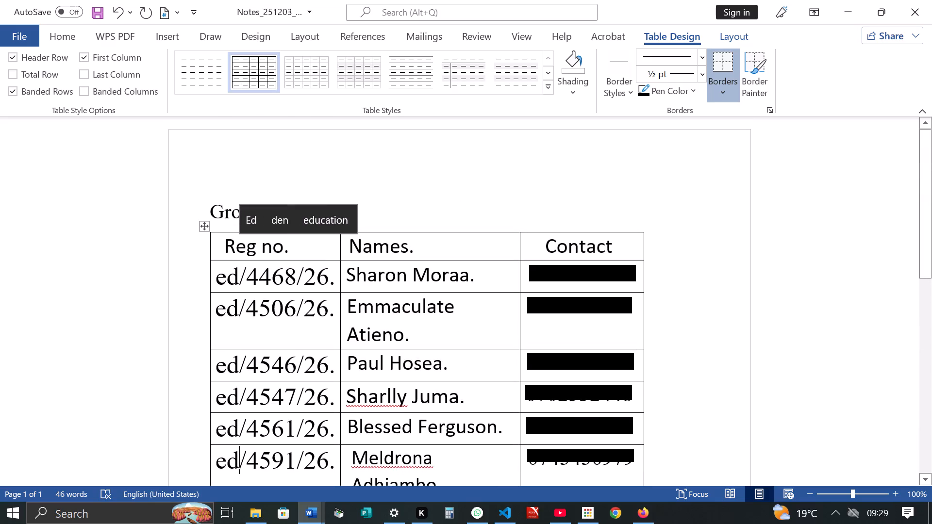
scroll(289, 377, "down", 1)
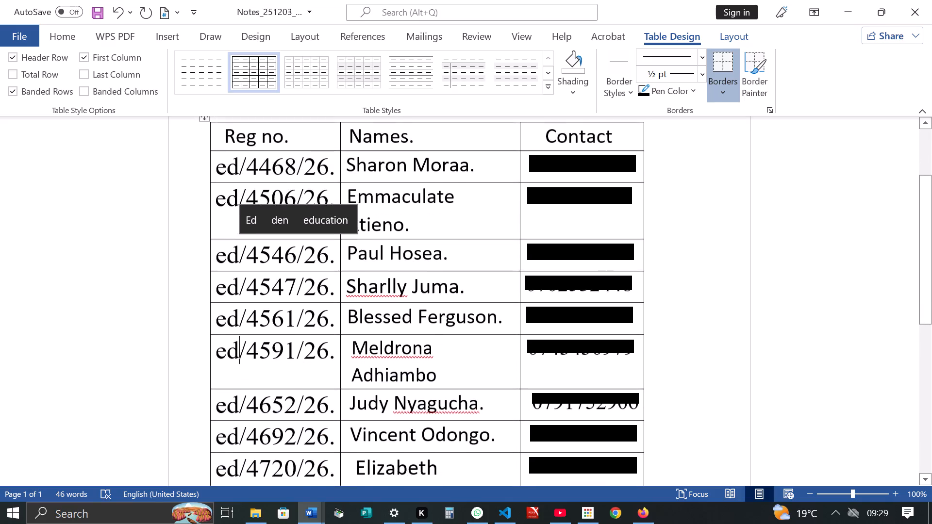
scroll(289, 377, "down", 3)
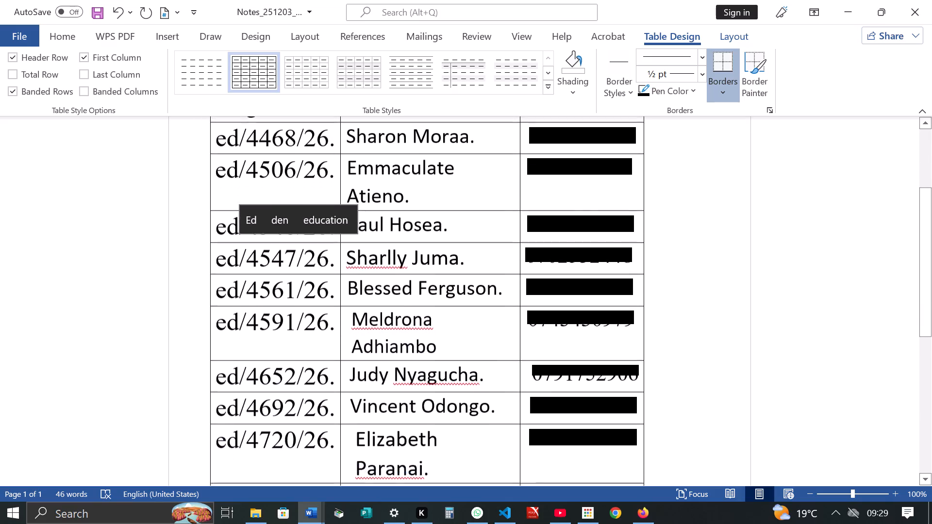
scroll(289, 377, "down", 2)
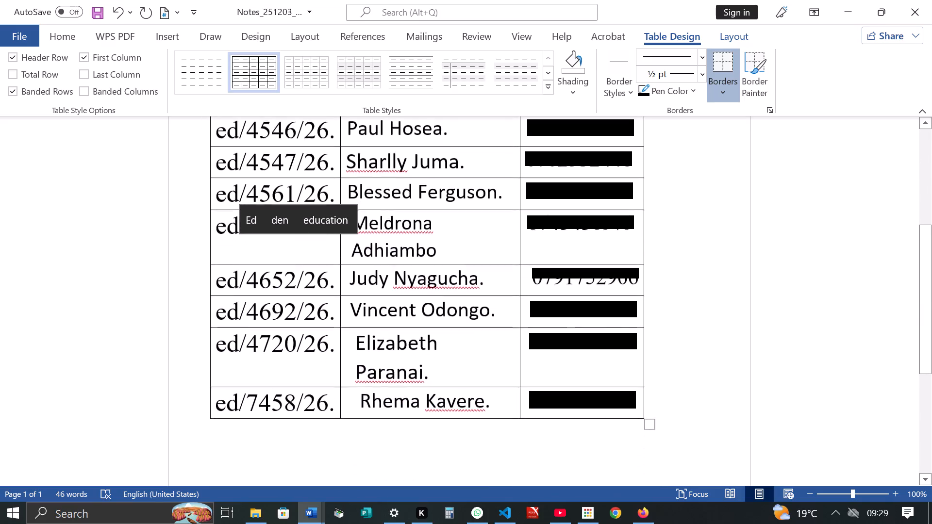
scroll(288, 377, "down", 1)
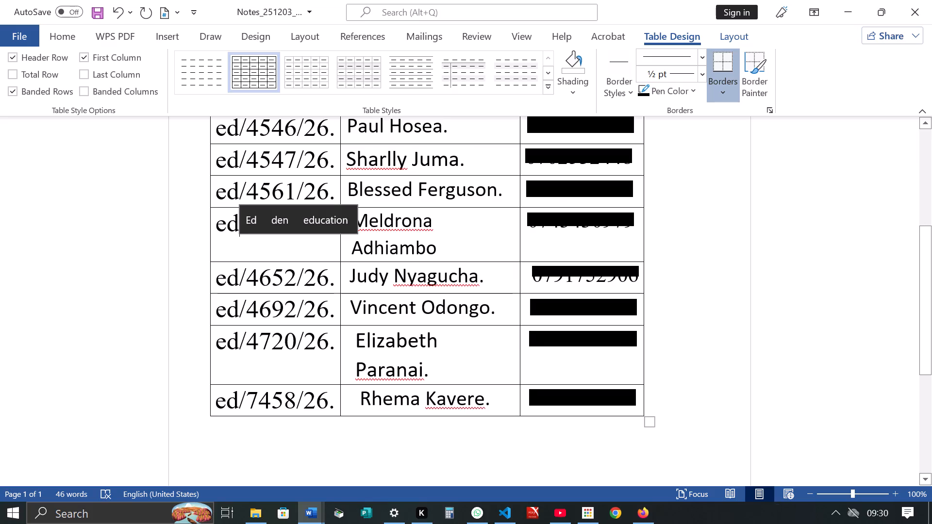
scroll(422, 368, "up", 2)
scroll(383, 381, "up", 1)
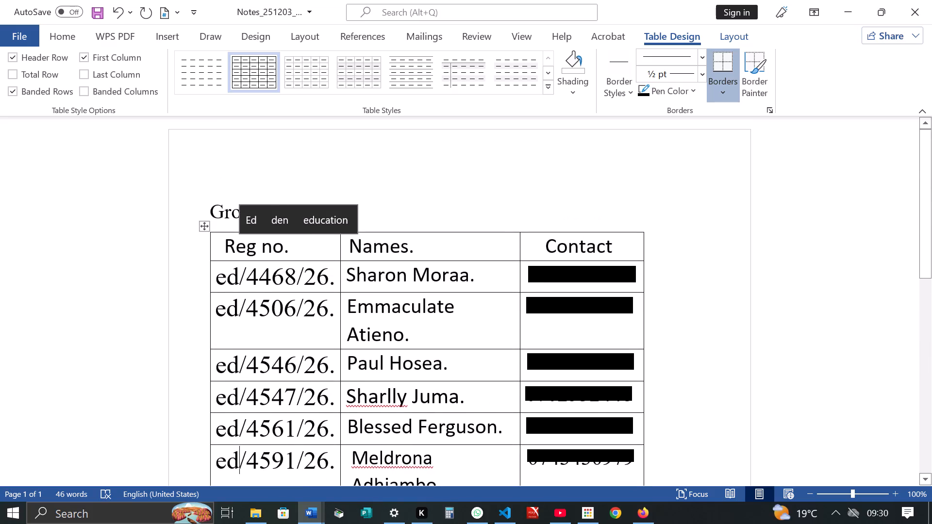
scroll(319, 306, "up", 2)
Move the member table down and slightly to the right, leaving a gap beneath the Group 47 heading.
left_click_drag(201, 223, 257, 293)
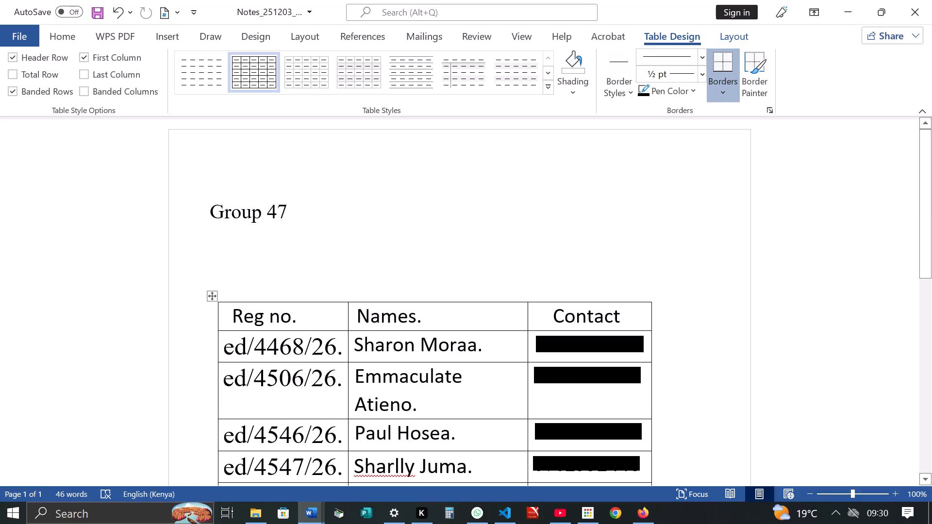
Set the font of the whole document to Times New Roman.
key("ctrl+a")
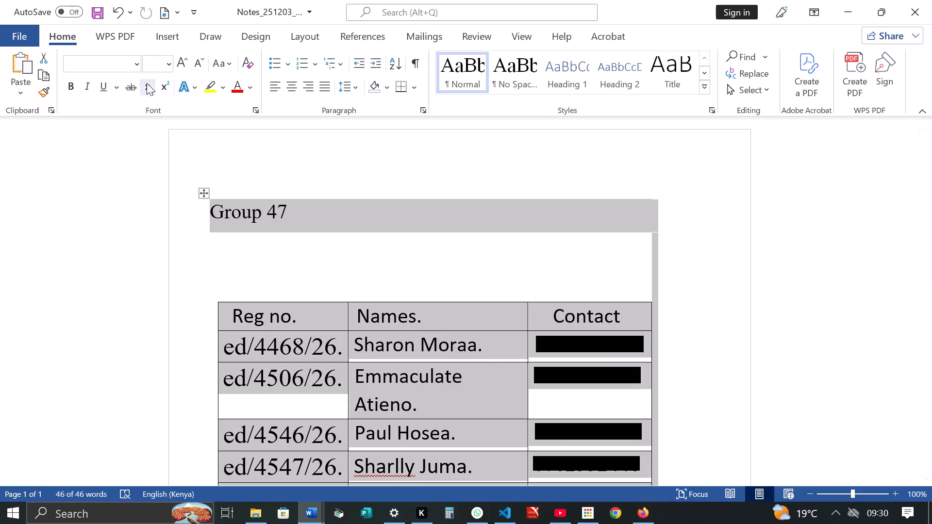
left_click(140, 70)
left_click(121, 162)
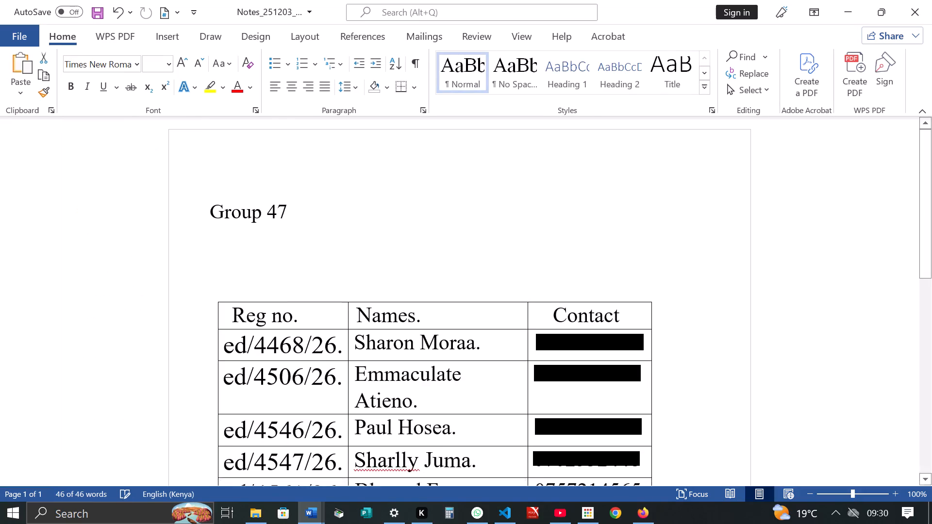
Set the font size of the whole Group 47 document to 12.
left_click(162, 62)
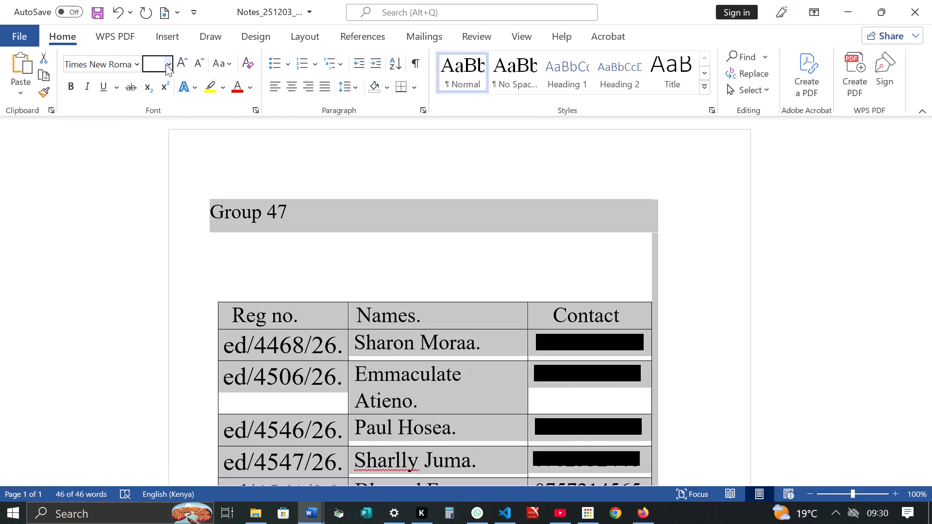
left_click(166, 64)
left_click(160, 156)
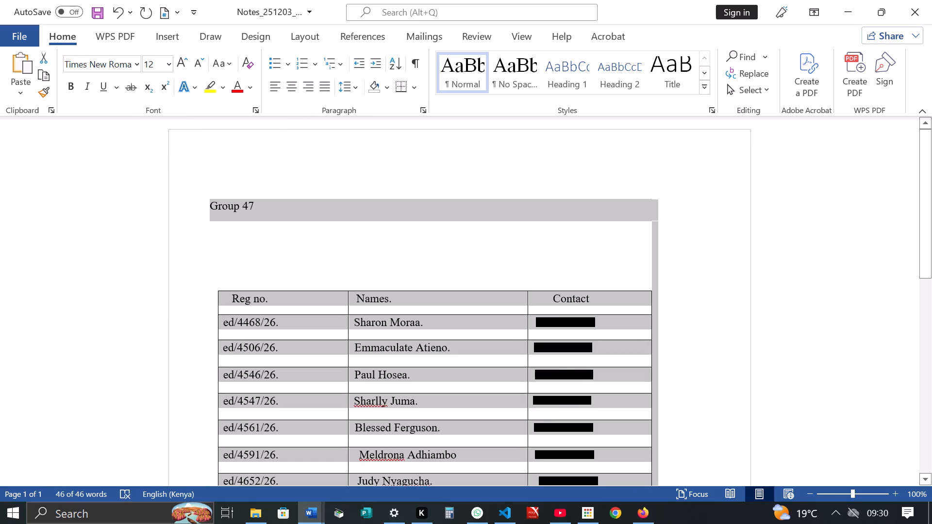
Change all text in the heading and member table to uppercase.
left_click(222, 64)
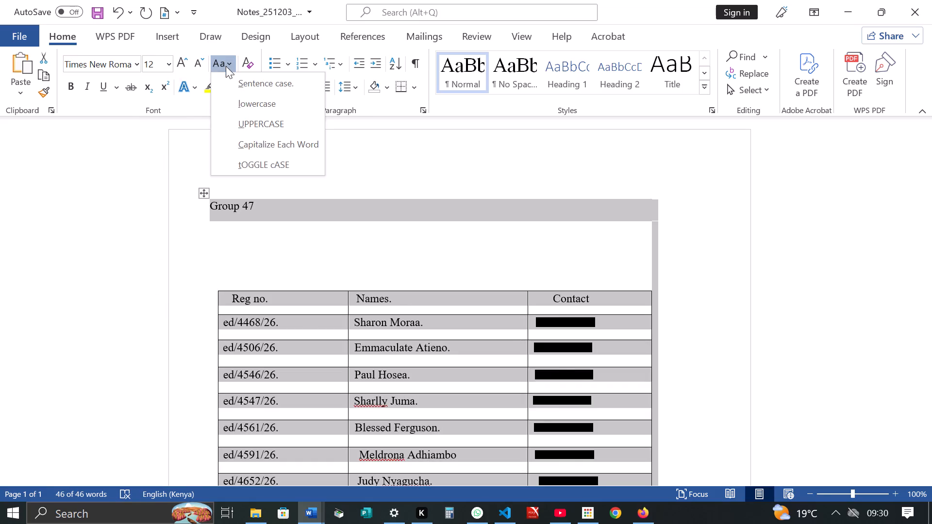
left_click(251, 119)
left_click(343, 240)
scroll(390, 280, "down", 3)
scroll(390, 280, "up", 3)
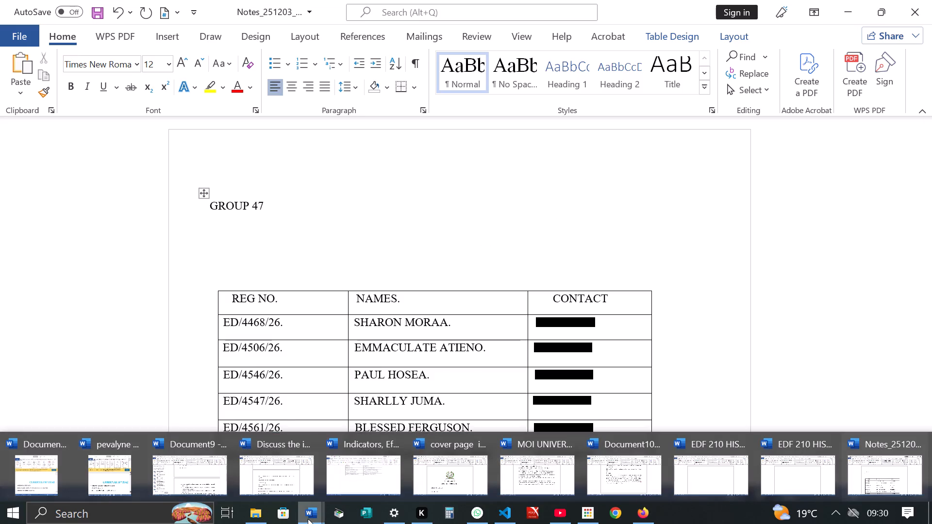
Open the GROUP COVER document from the desktop.
key("super+d")
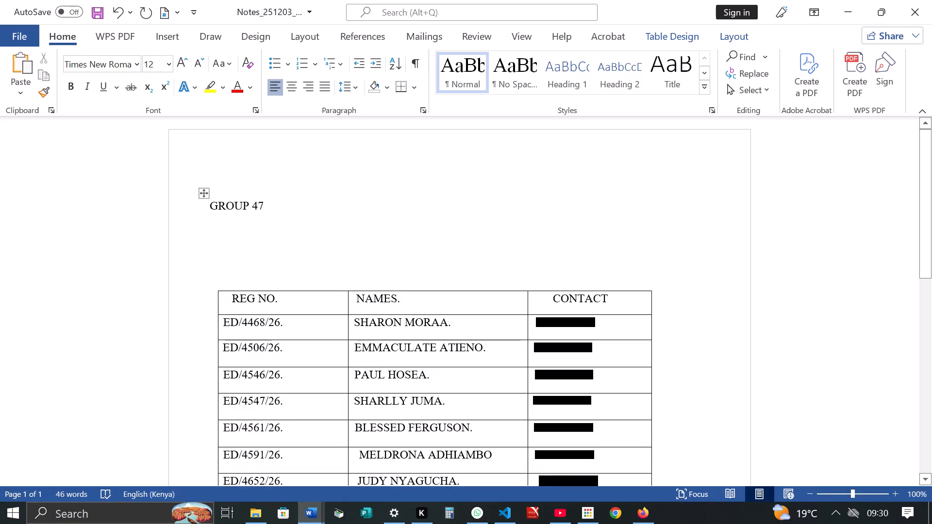
left_click(554, 516)
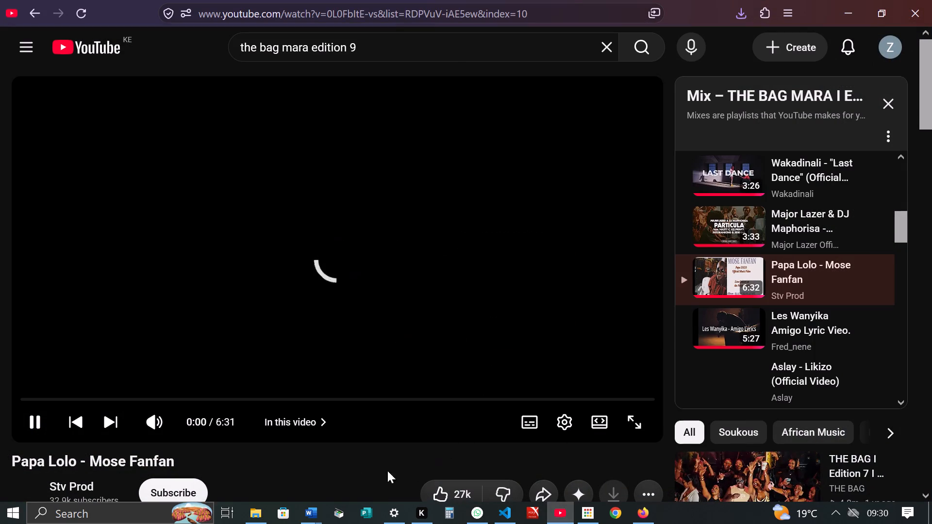
key("super+d")
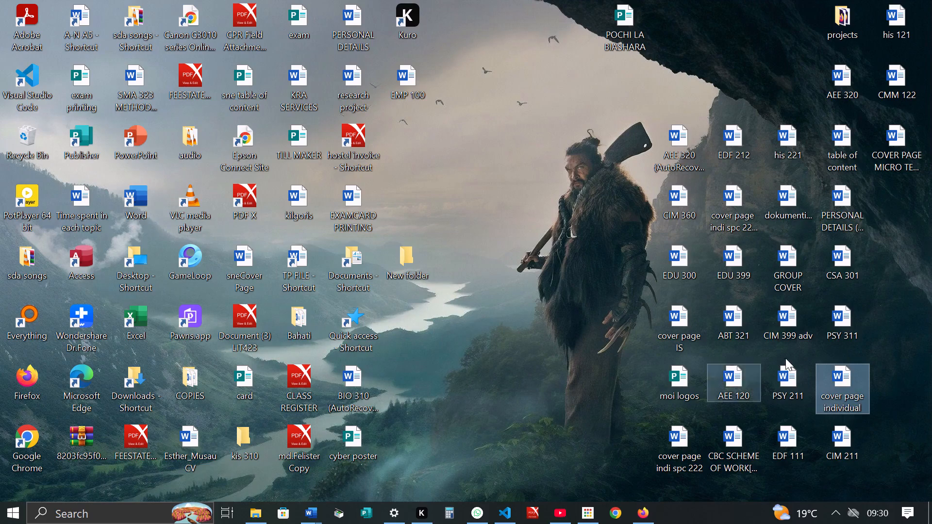
double_click(793, 265)
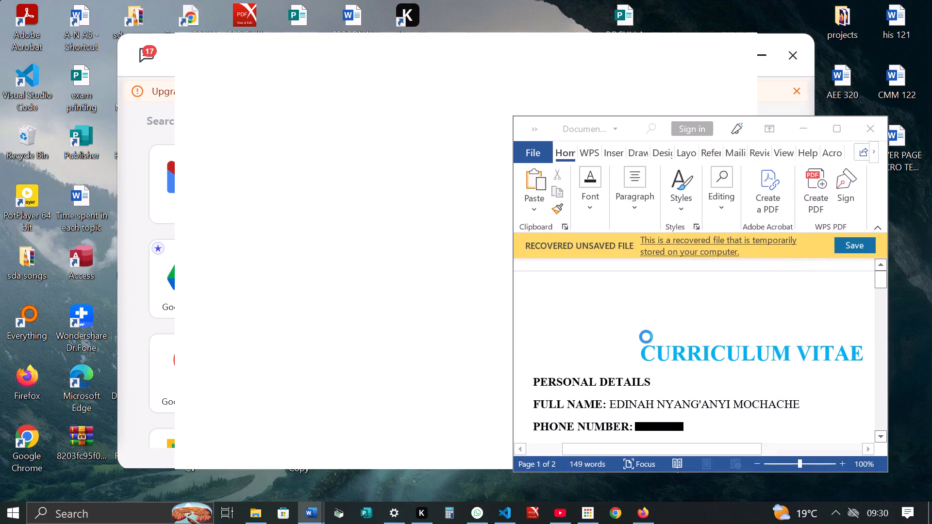
left_click(845, 143)
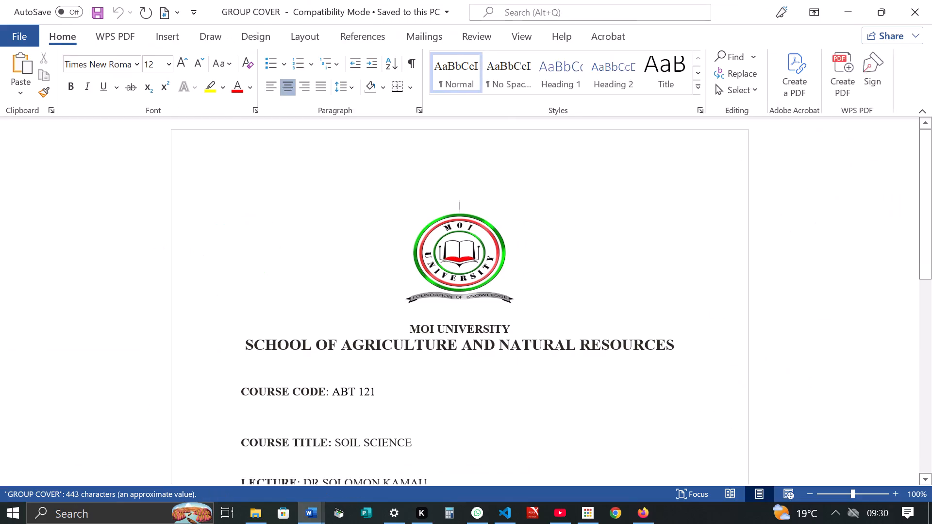
Delete the existing member table beneath the GROUP 42 MEMBERS heading on the cover page.
scroll(461, 396, "down", 4)
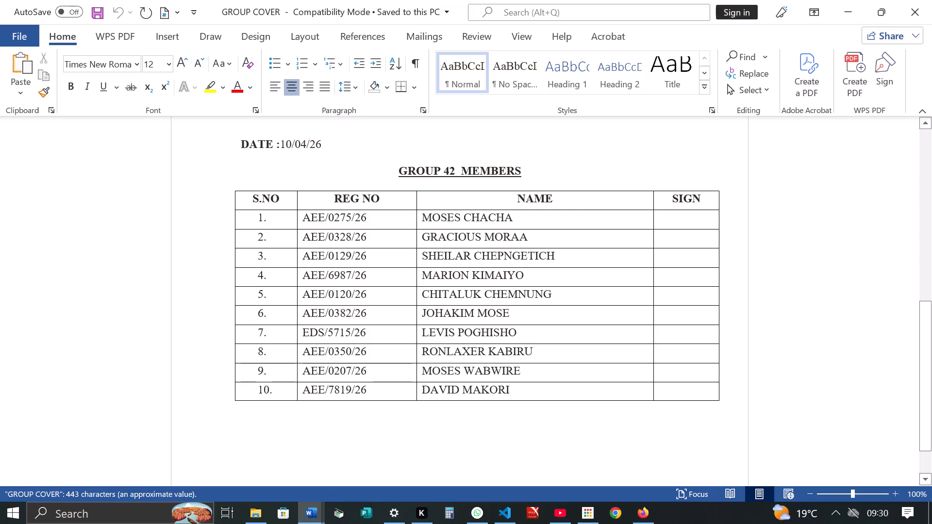
left_click(229, 184)
left_click(230, 187)
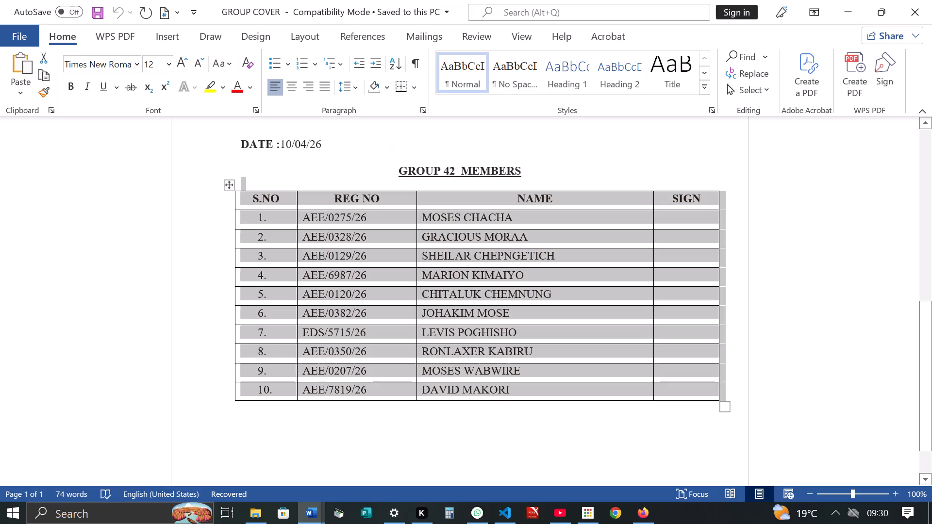
key("BackSpace")
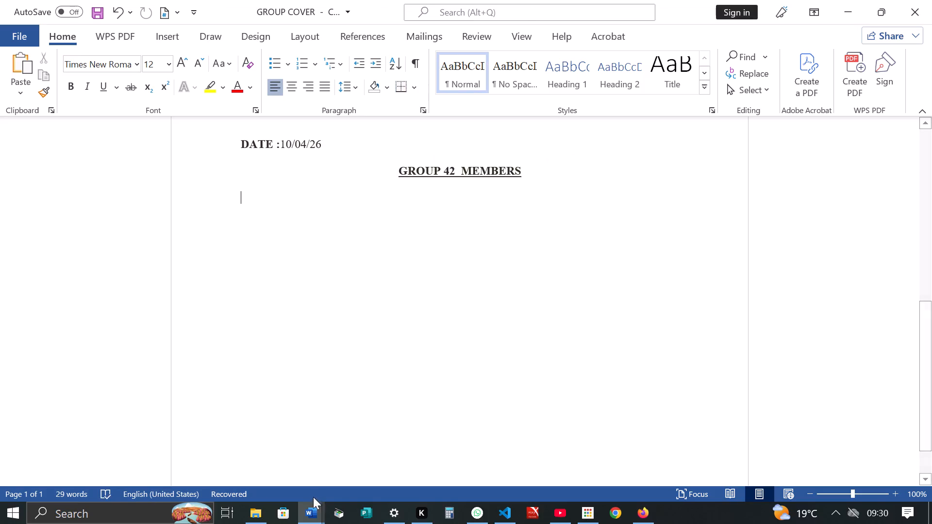
Switch back to the Notes document and copy the entire Group 47 member table.
left_click(310, 513)
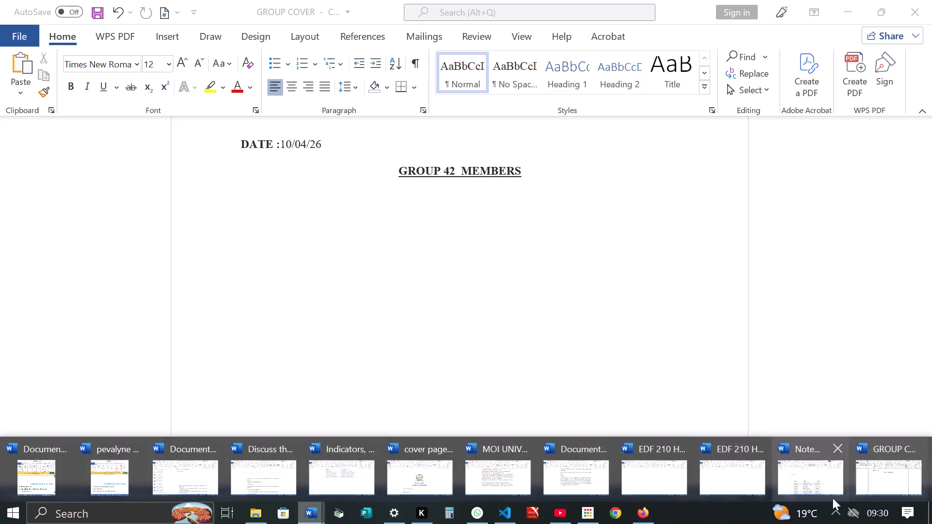
left_click(834, 480)
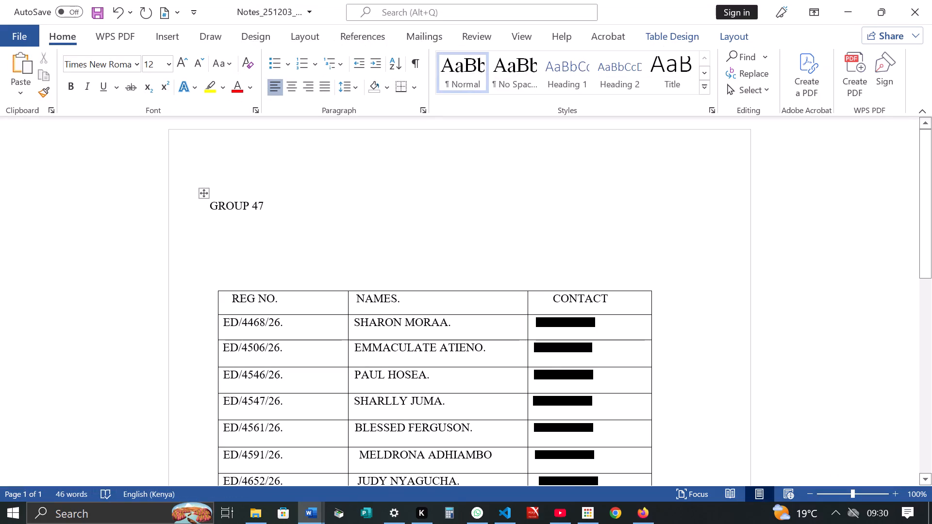
left_click(244, 294)
left_click(210, 286)
right_click(210, 286)
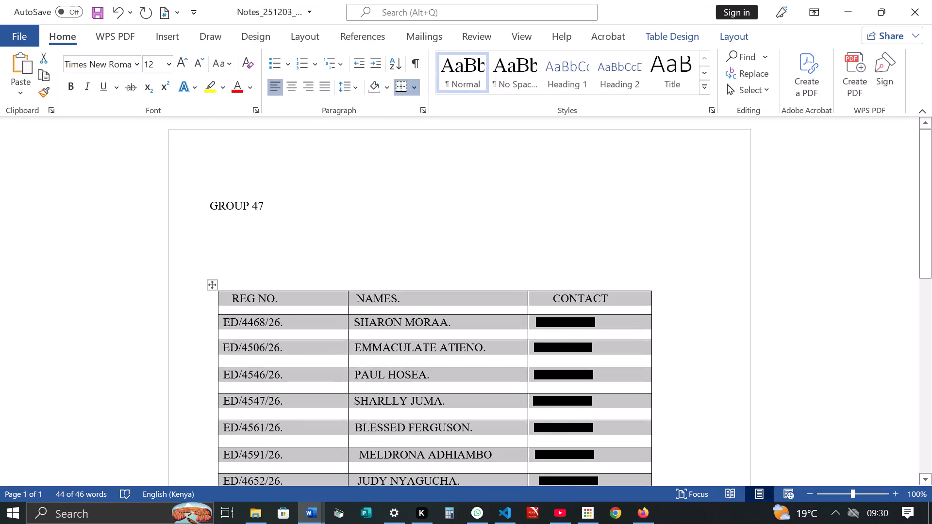
left_click(250, 228)
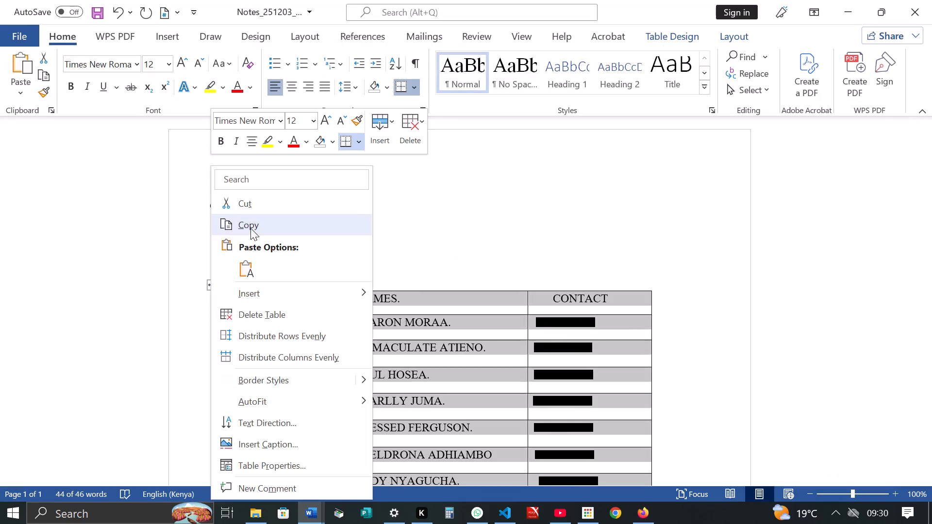
Paste the member table beneath the GROUP 42 MEMBERS heading in the GROUP COVER document.
left_click(312, 516)
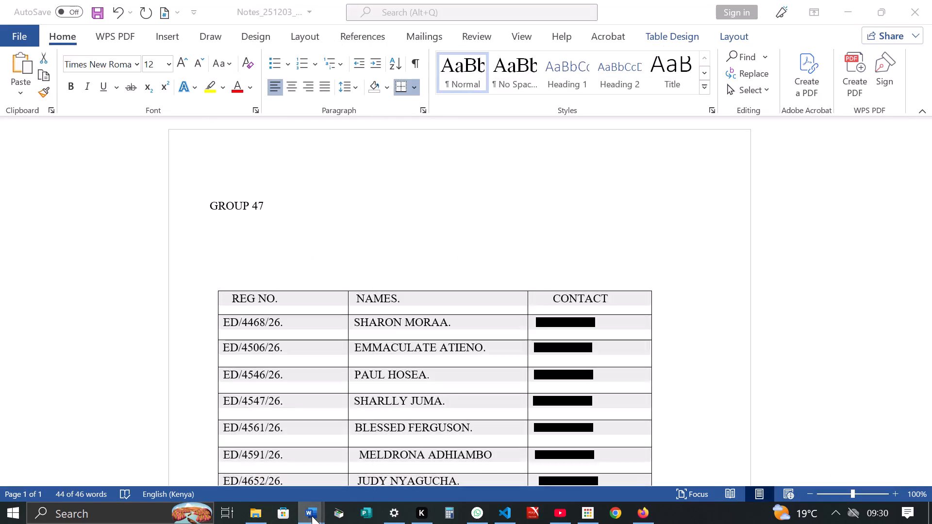
left_click(898, 485)
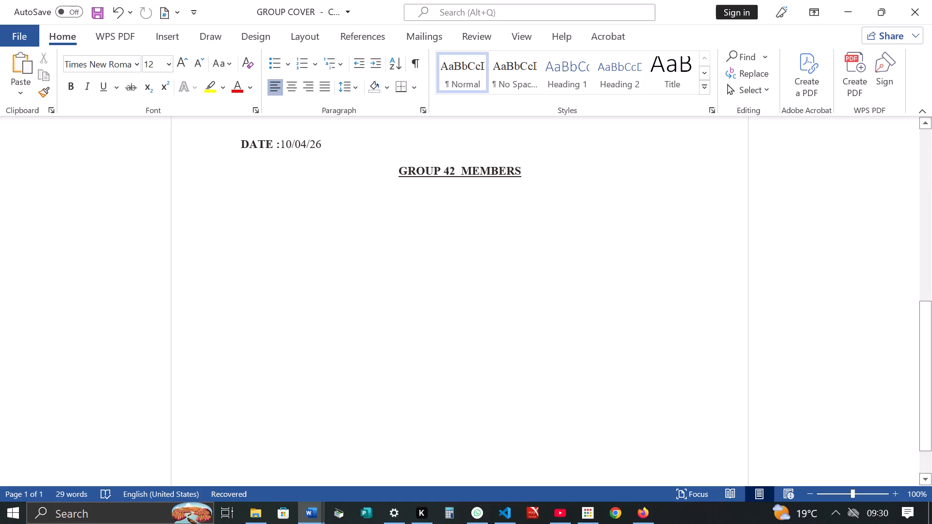
right_click(239, 196)
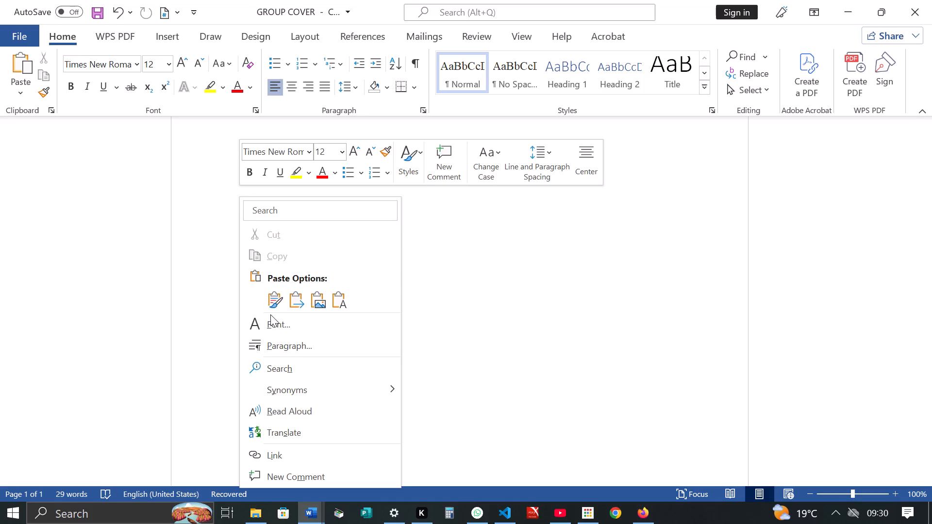
left_click(268, 302)
scroll(381, 322, "up", 5)
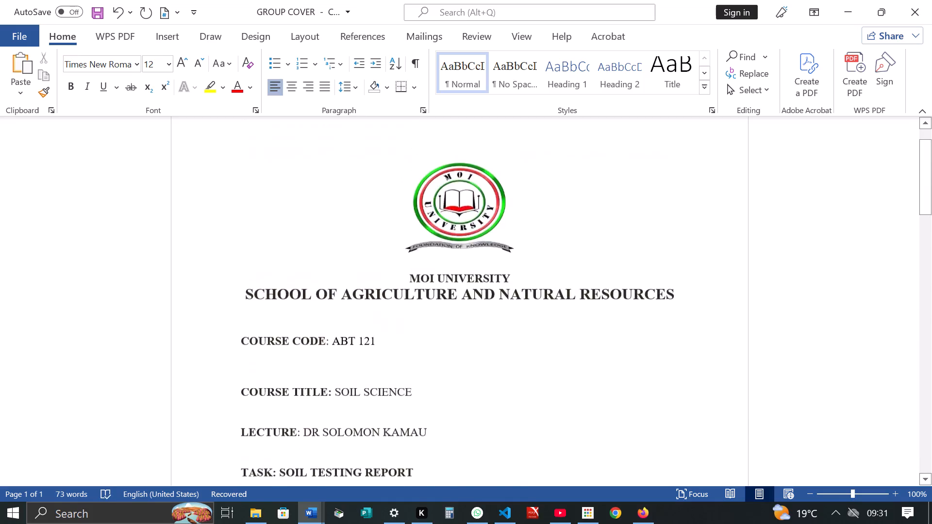
scroll(381, 322, "down", 7)
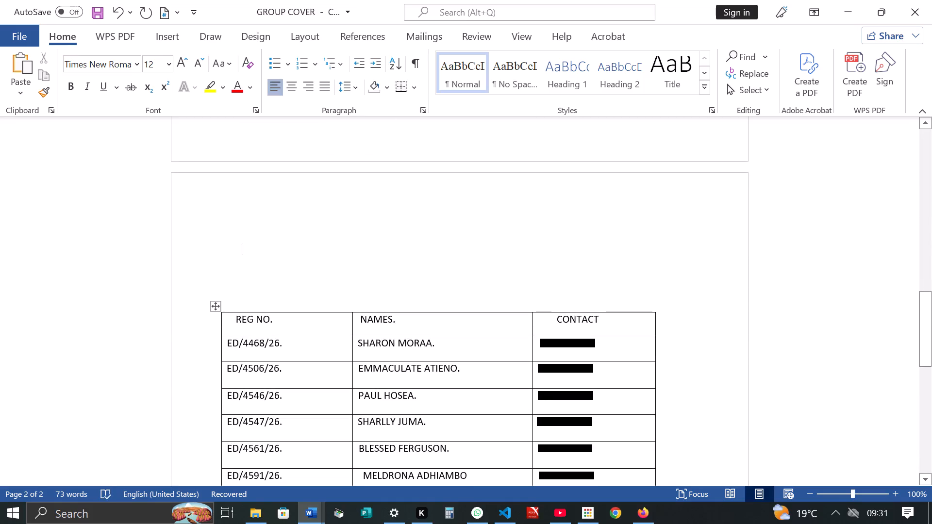
Try to remove the blank space above the pasted member table on the second page.
scroll(280, 324, "up", 1)
key("BackSpace")
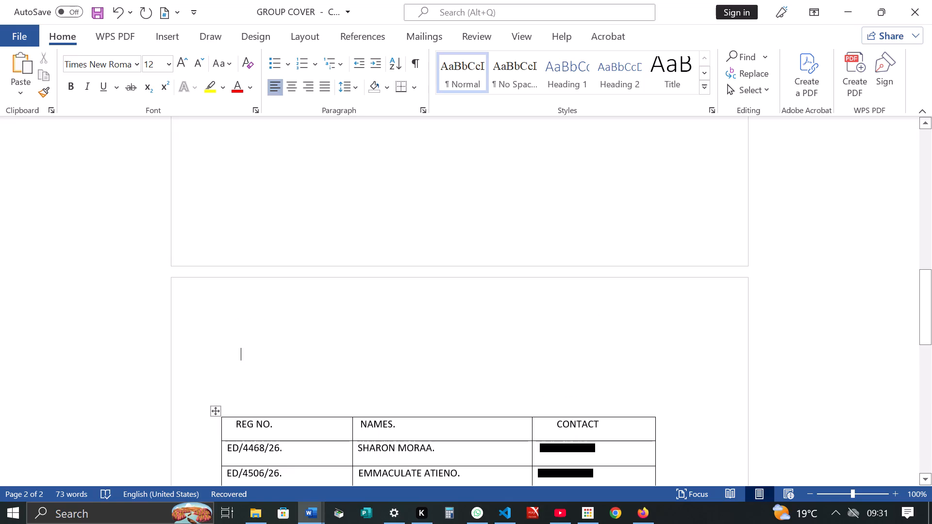
key("BackSpace")
key("BackSpace")
left_click(254, 387)
key("BackSpace")
key("BackSpace")
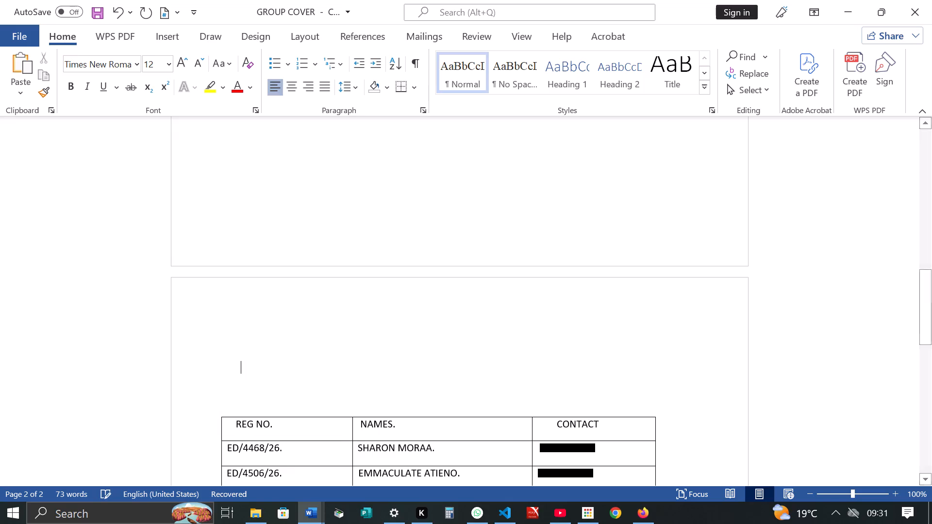
key("BackSpace")
key("BackSpace")
key("BackSpace")
key("BackSpace")
key("BackSpace")
key("BackSpace")
key("BackSpace")
key("BackSpace")
Reduce the font size by one increment from the school name through the end of the member table.
scroll(377, 301, "up", 8)
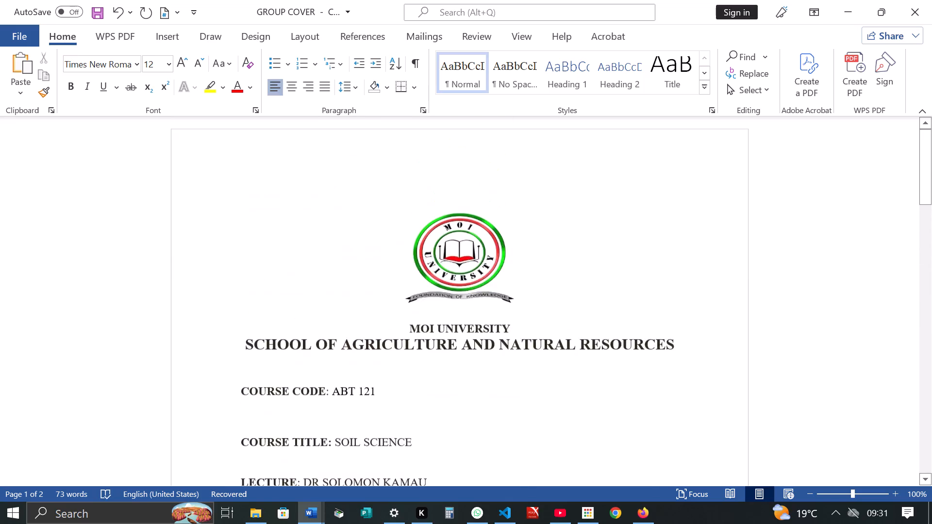
scroll(372, 315, "down", 4)
scroll(372, 315, "up", 3)
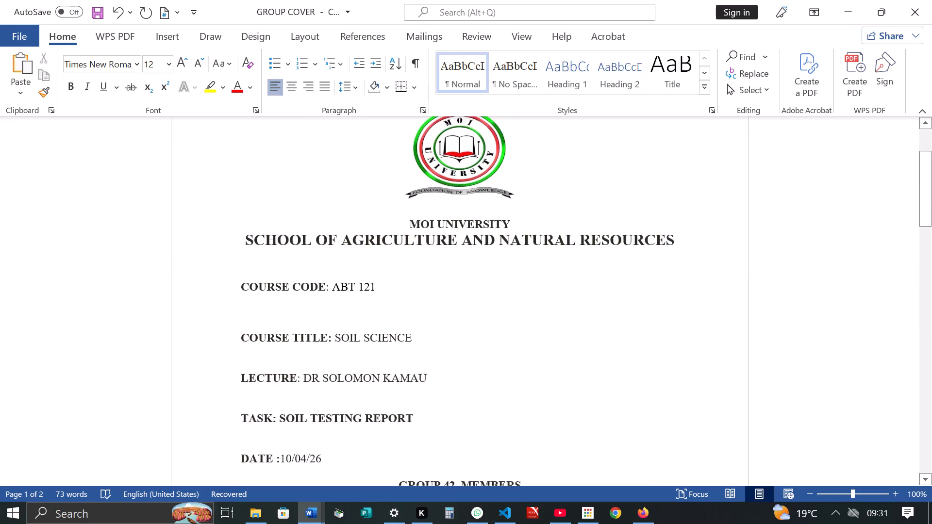
left_click_drag(245, 239, 426, 519)
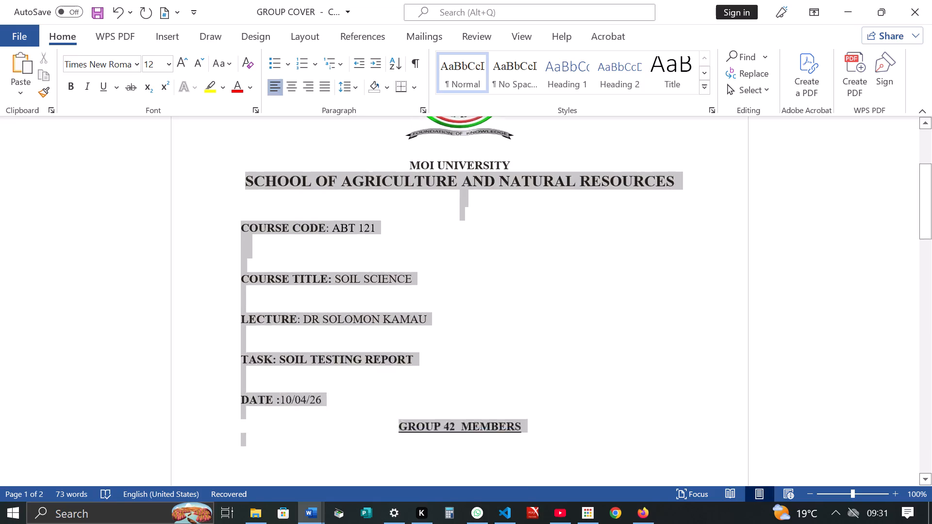
left_click_drag(426, 519, 495, 374)
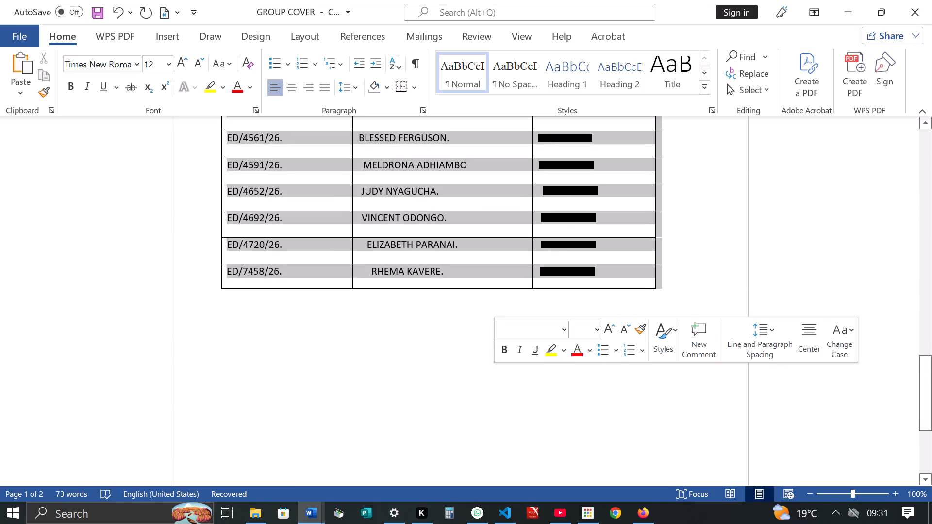
left_click(202, 62)
left_click(351, 402)
Set line spacing to 1.0 for the cover text from the school name through the GROUP 42 MEMBERS heading.
scroll(350, 375, "up", 5)
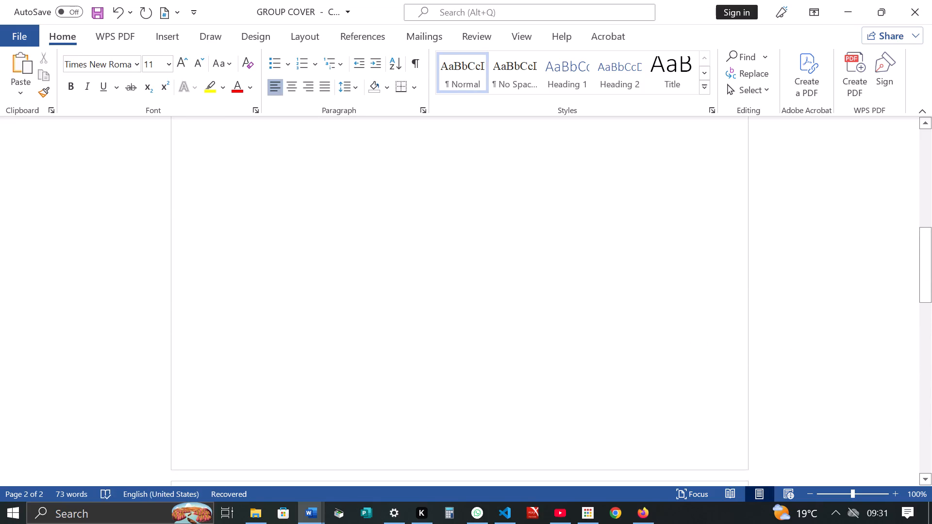
scroll(350, 375, "up", 1)
scroll(392, 339, "up", 2)
scroll(460, 426, "up", 1)
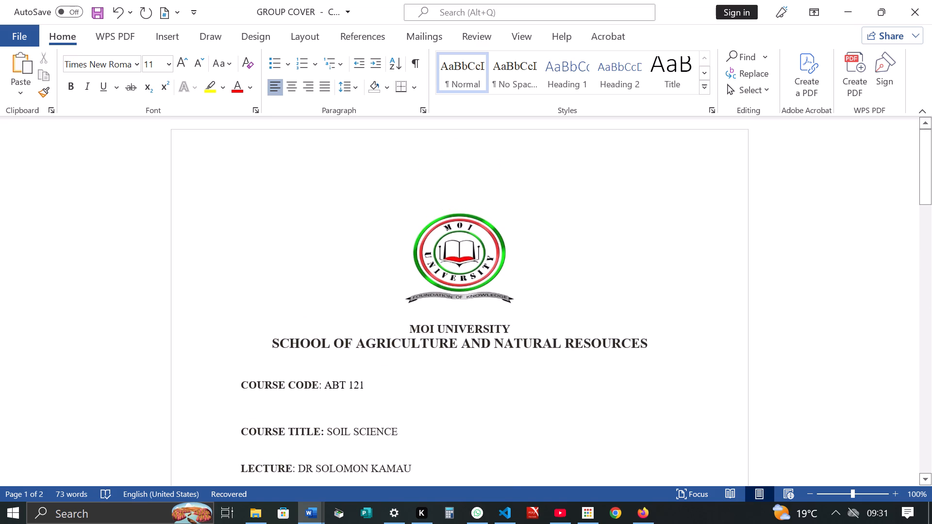
left_click_drag(270, 342, 399, 457)
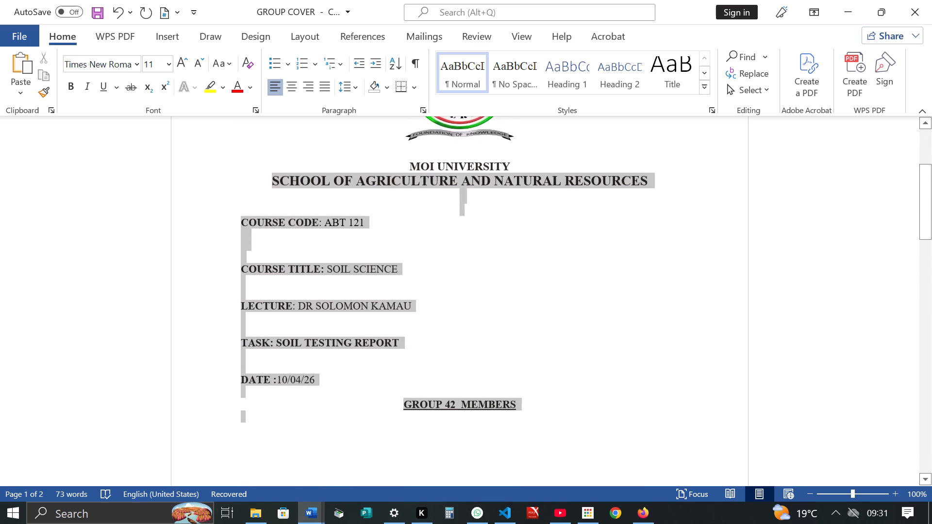
left_click_drag(399, 457, 521, 408)
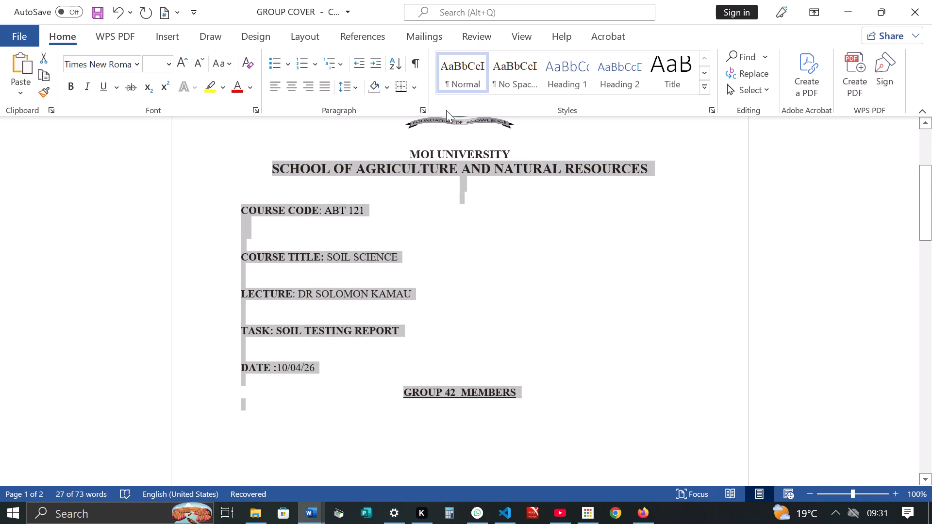
left_click(353, 82)
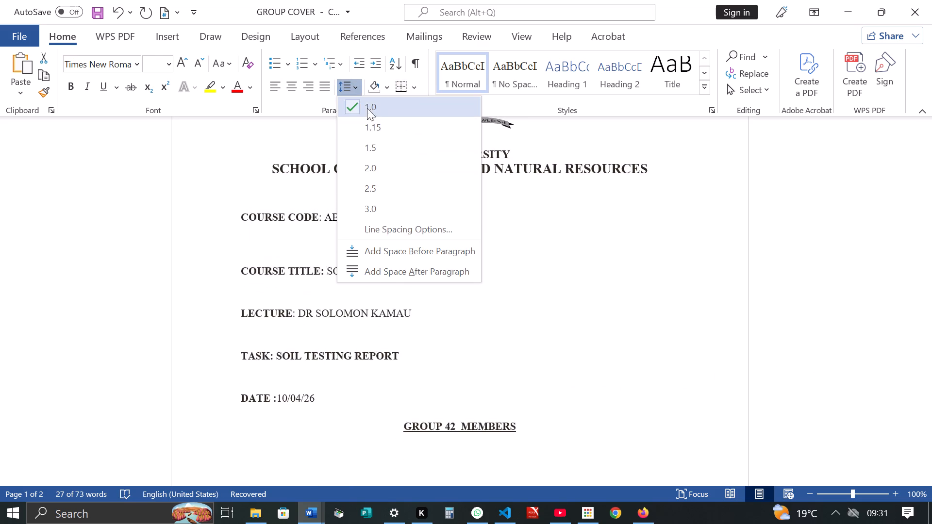
left_click(368, 102)
left_click(424, 206)
Delete the blank lines separating the COURSE CODE, COURSE TITLE, LECTURE and TASK lines on the cover.
left_click(251, 235)
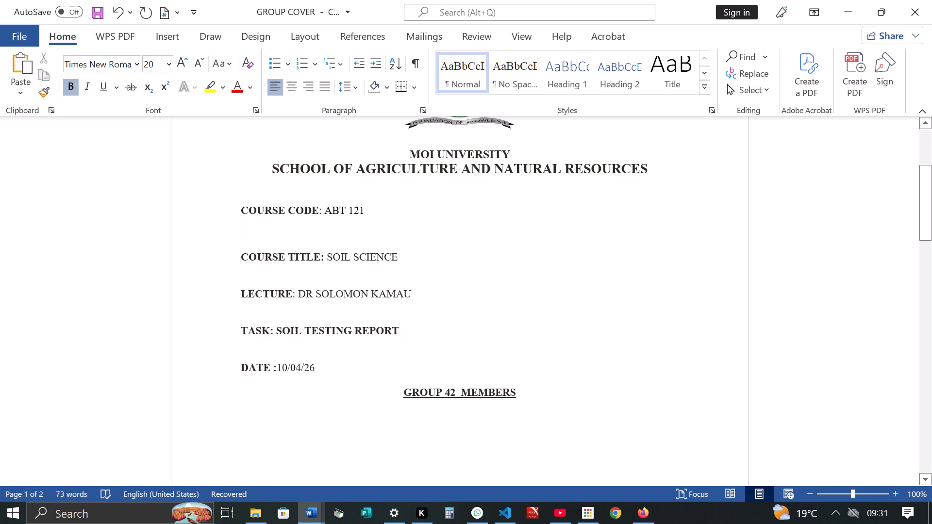
key("BackSpace")
left_click(256, 256)
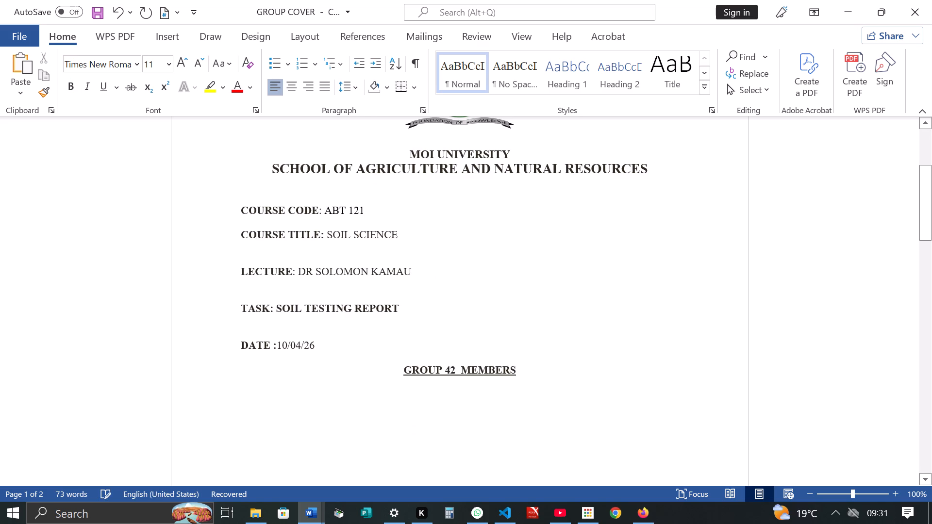
key("BackSpace")
key("BackSpace")
left_click(250, 283)
key("BackSpace")
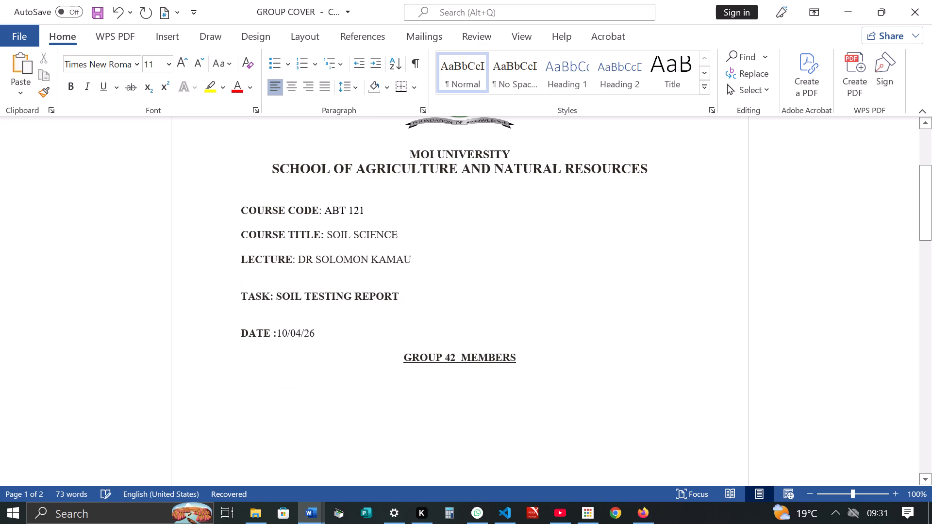
key("BackSpace")
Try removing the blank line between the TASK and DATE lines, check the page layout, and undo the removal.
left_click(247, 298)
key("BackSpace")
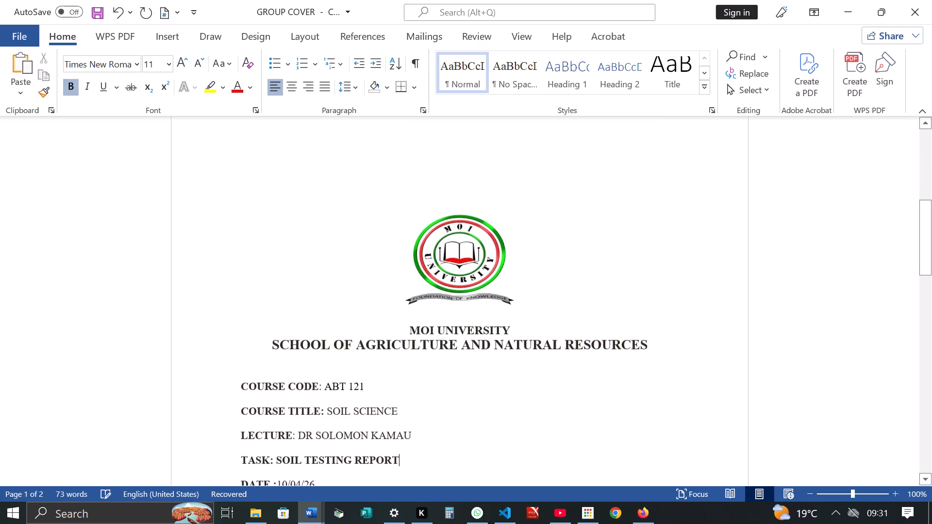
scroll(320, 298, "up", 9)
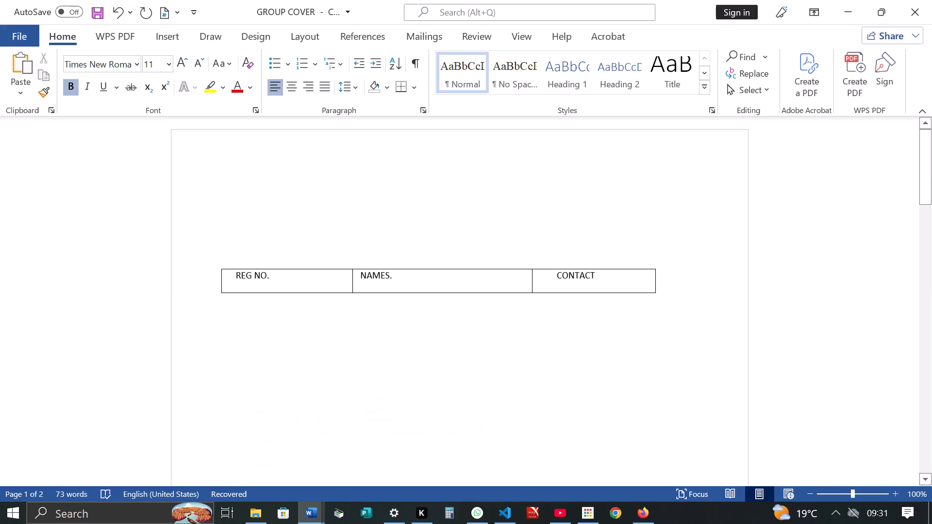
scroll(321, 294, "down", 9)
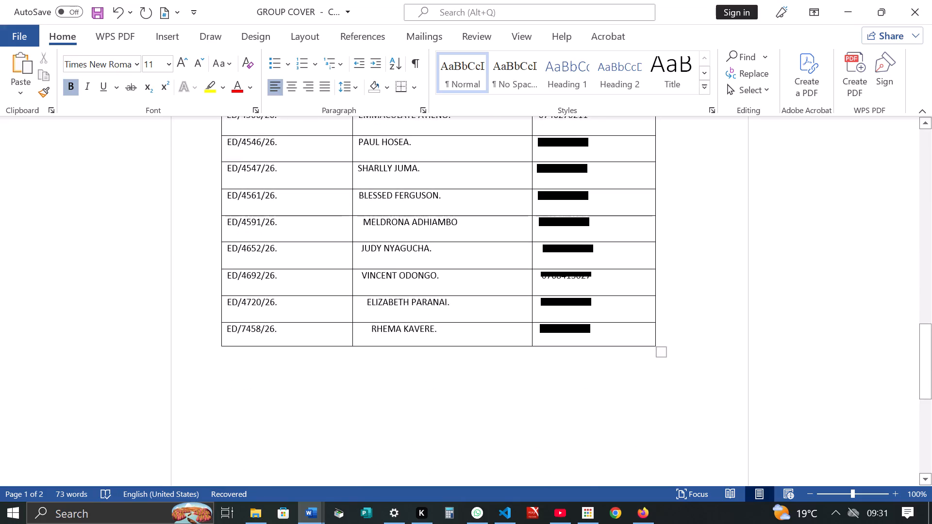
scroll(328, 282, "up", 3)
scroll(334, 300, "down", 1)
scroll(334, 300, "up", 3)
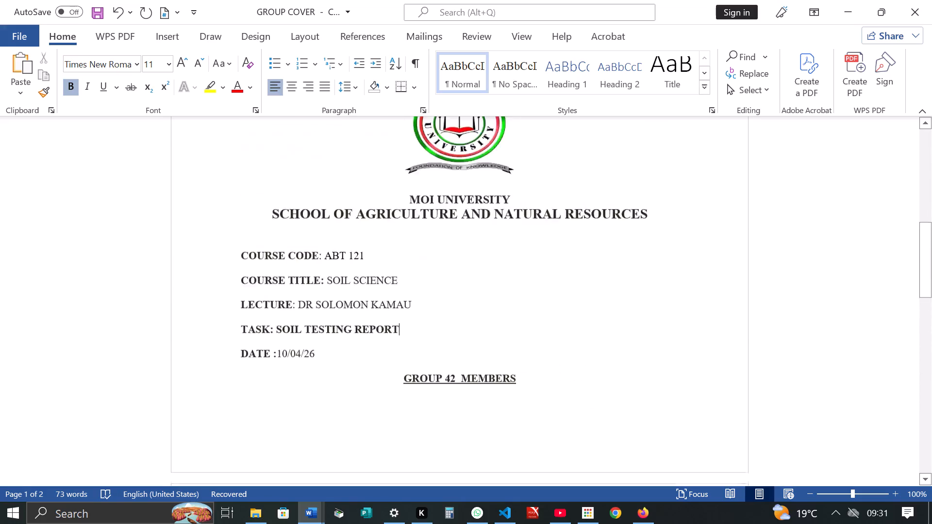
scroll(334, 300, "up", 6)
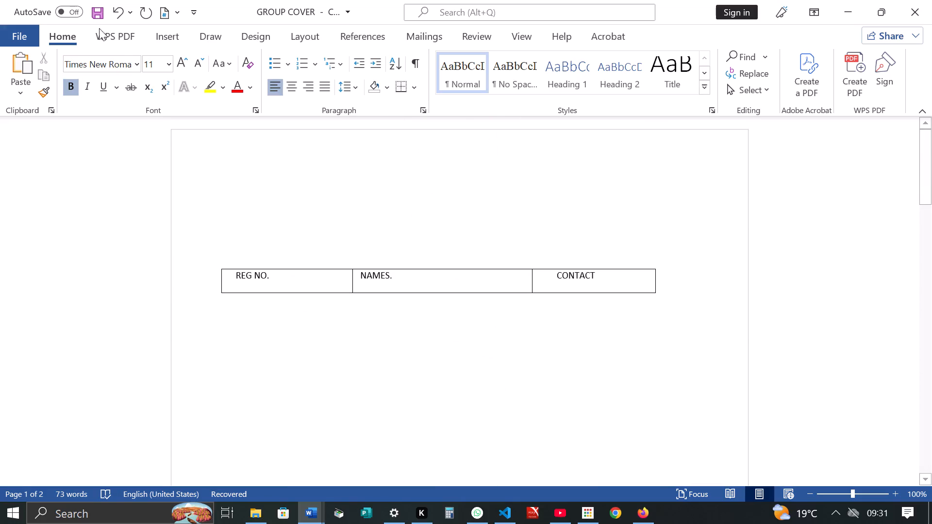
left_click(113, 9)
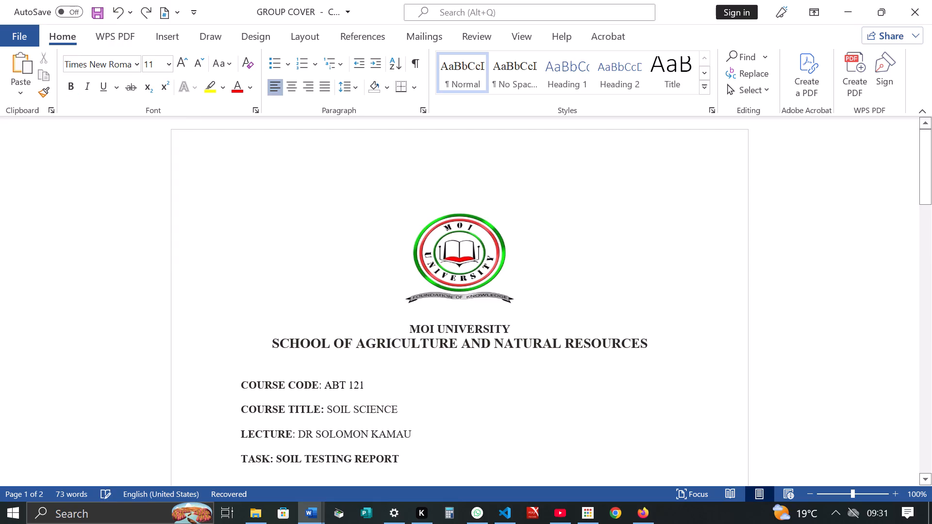
Move the member table onto the first page beneath the GROUP 42 MEMBERS heading, leaving a small gap under the heading.
scroll(374, 332, "down", 3)
scroll(427, 327, "down", 5)
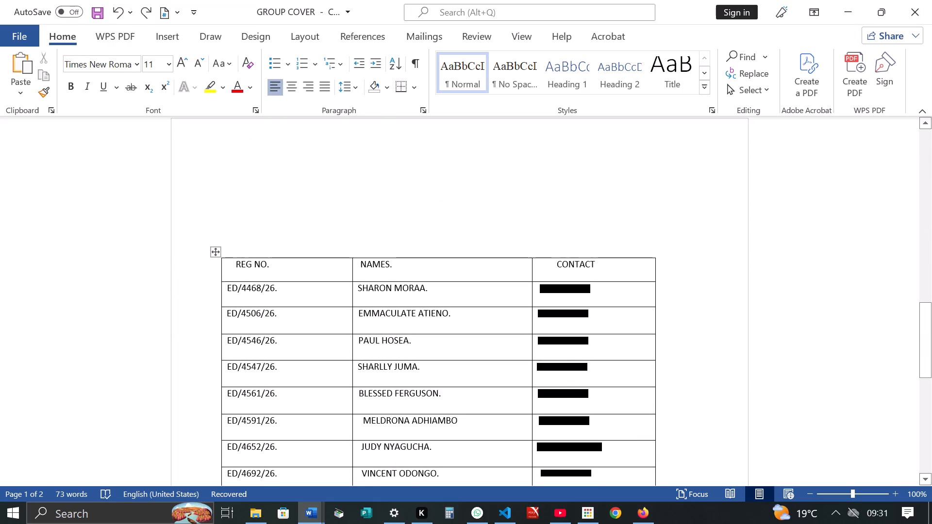
left_click_drag(213, 257, 219, 128)
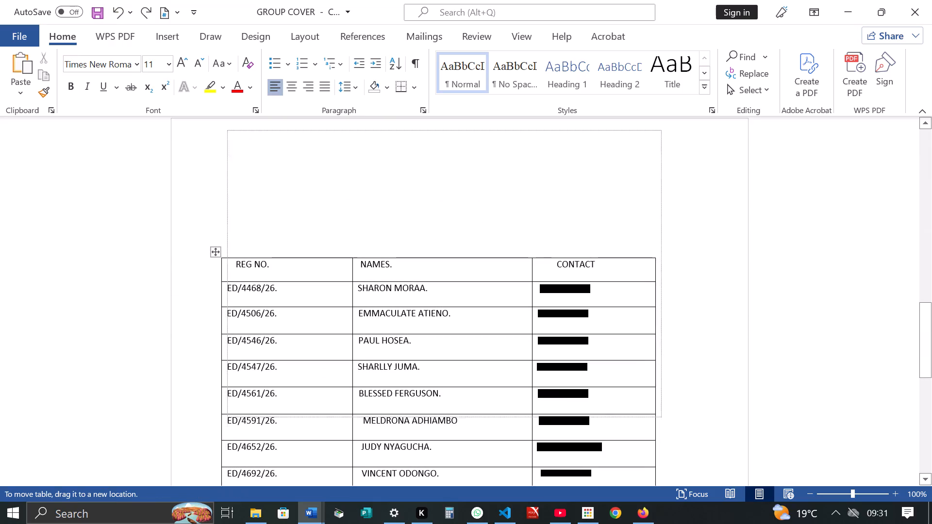
left_click_drag(219, 128, 216, 297)
scroll(300, 347, "down", 2)
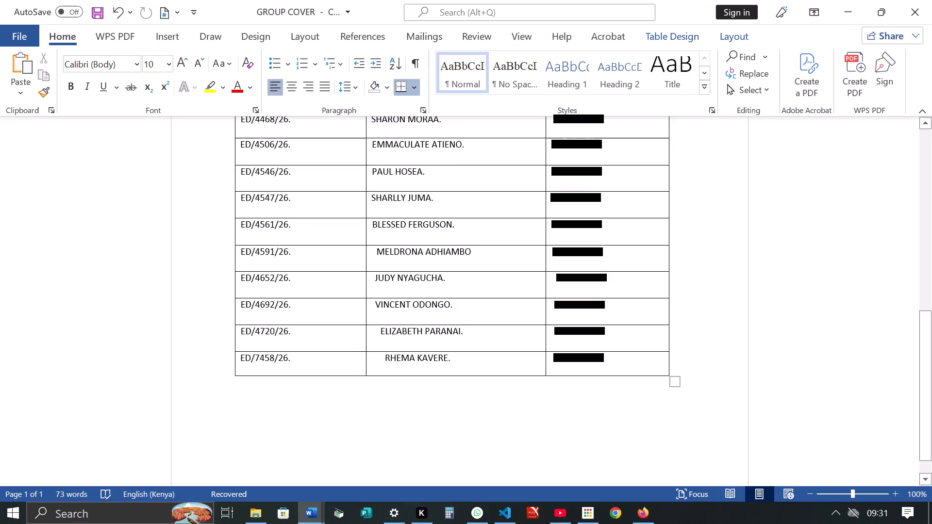
scroll(342, 338, "down", 3)
scroll(349, 331, "up", 4)
scroll(257, 360, "up", 1)
scroll(259, 358, "down", 3)
left_click_drag(230, 213, 230, 221)
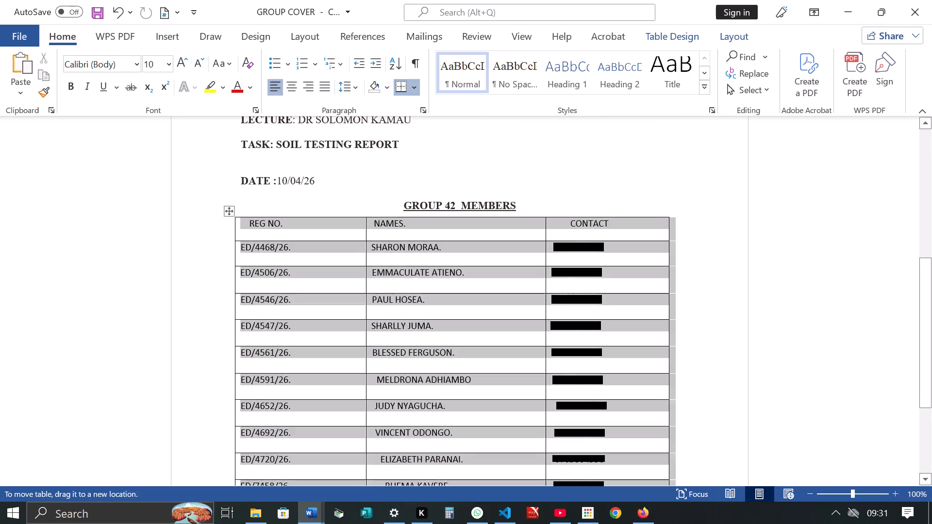
left_click_drag(230, 221, 232, 238)
left_click(232, 238)
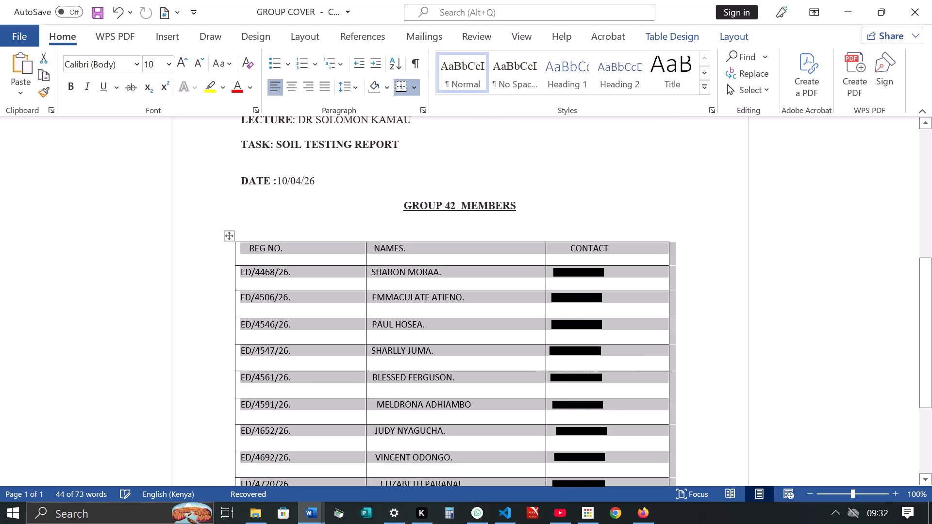
left_click(678, 338)
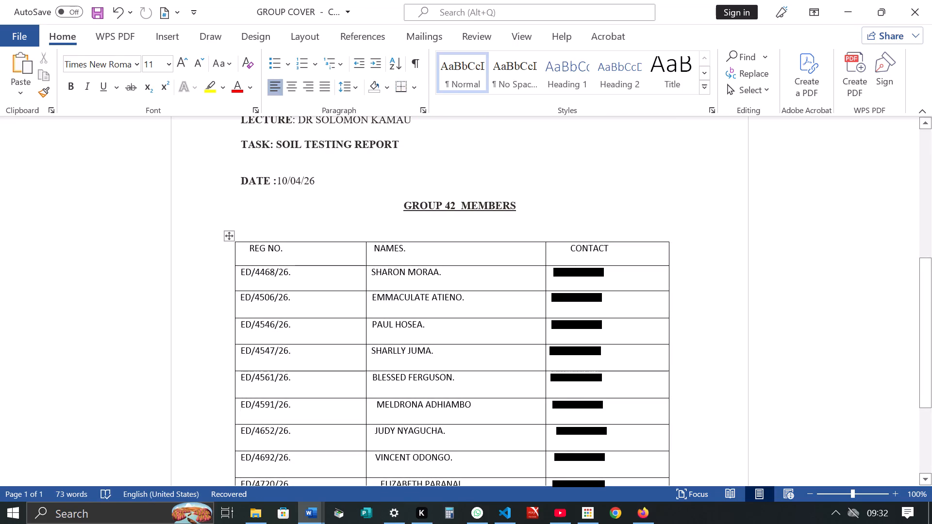
Set the whole member table's text to Times New Roman, size 12.
left_click(229, 236)
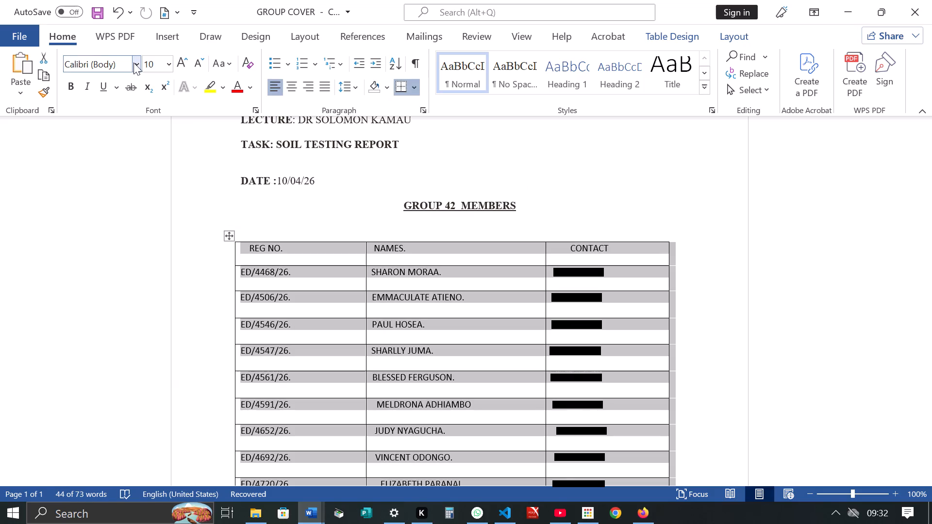
left_click(133, 63)
left_click(124, 177)
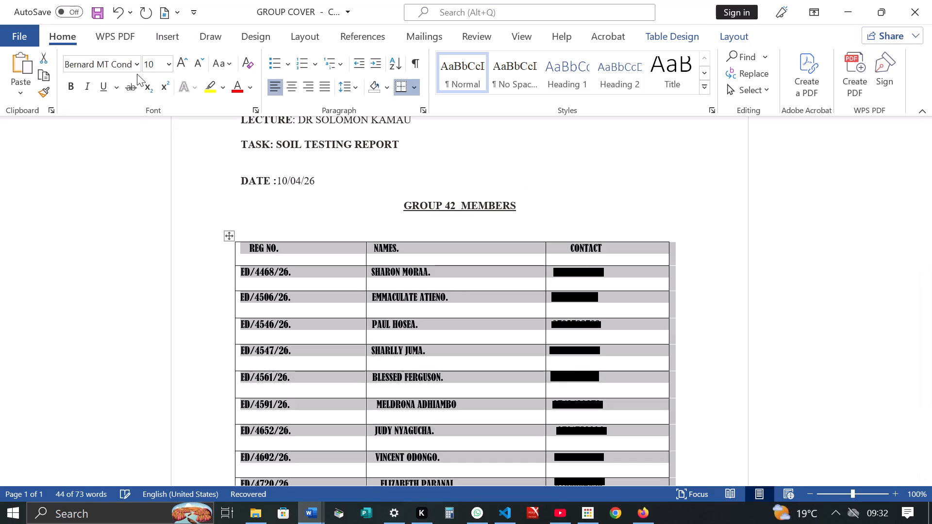
left_click(137, 63)
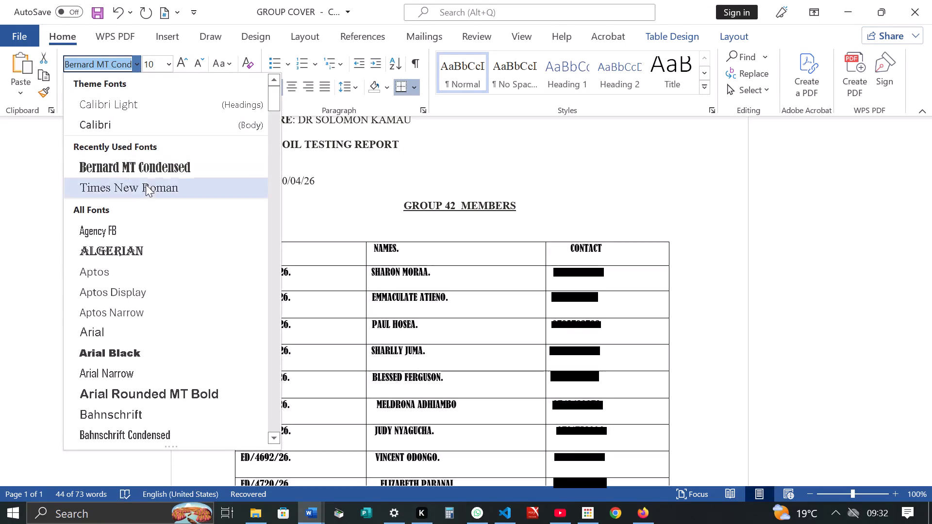
left_click(142, 183)
left_click(169, 67)
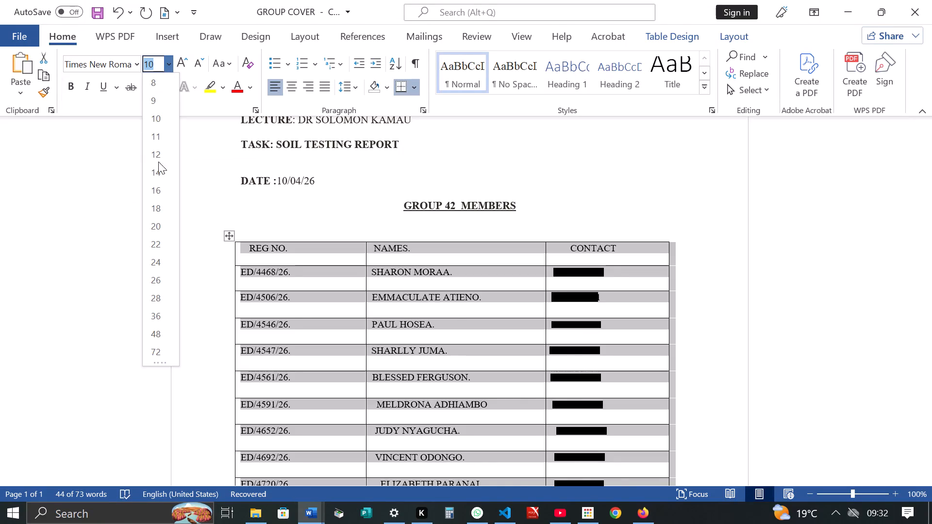
left_click(159, 151)
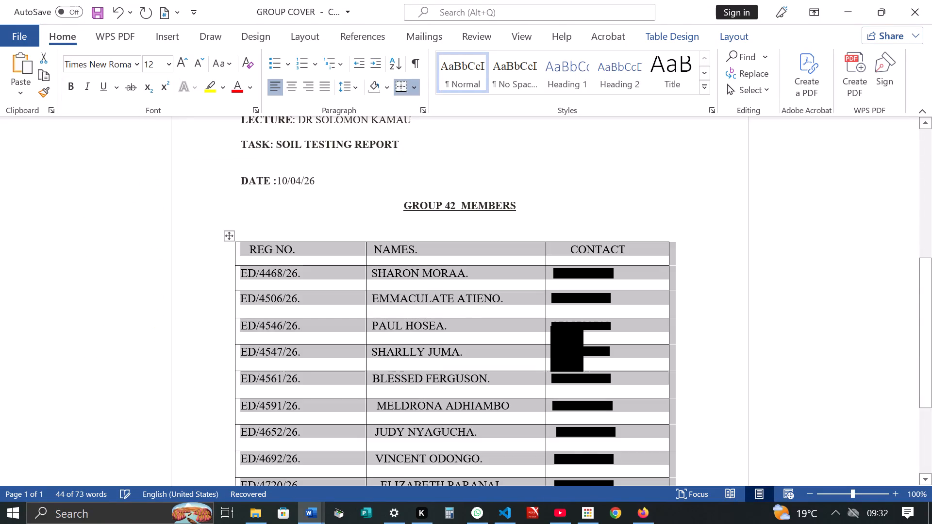
left_click(660, 279)
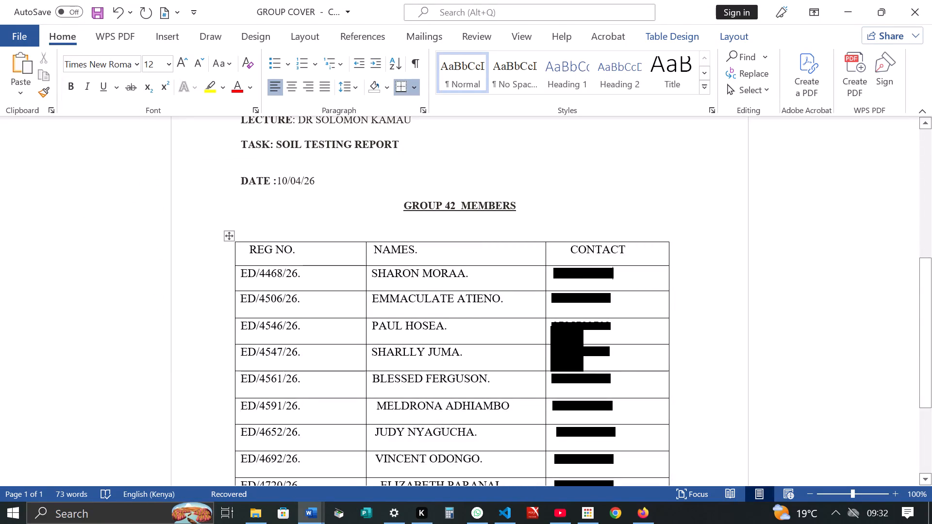
Make the table's header row (REG NO., NAMES., CONTACT) bold.
left_click_drag(249, 258, 570, 256)
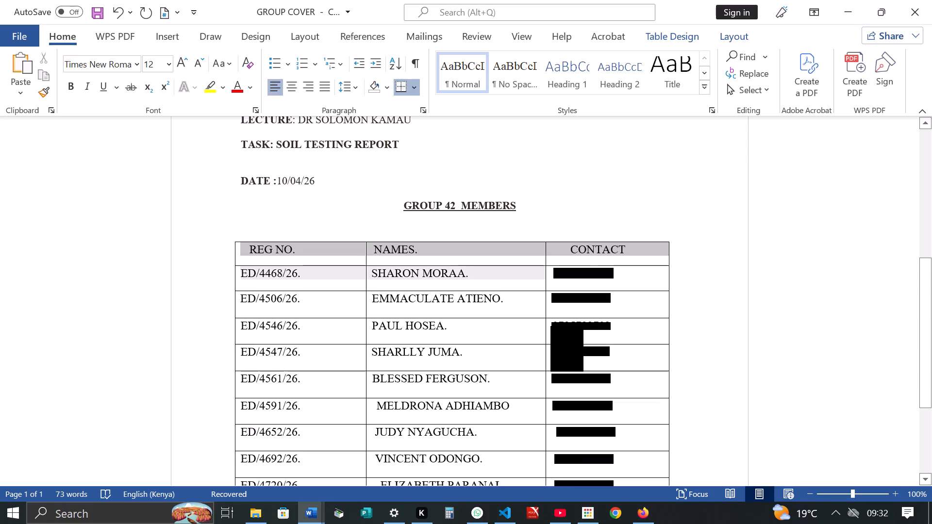
left_click_drag(570, 256, 590, 250)
left_click_drag(590, 250, 585, 254)
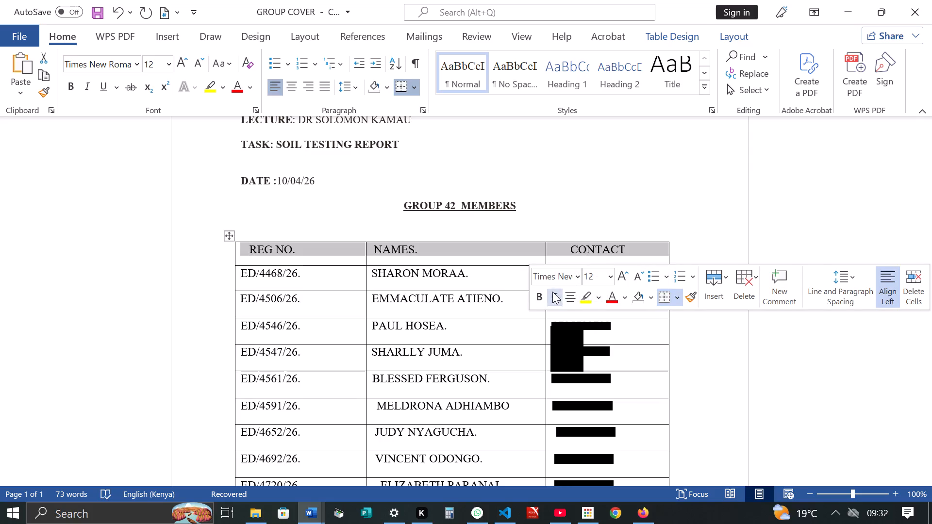
left_click(538, 297)
left_click(486, 323)
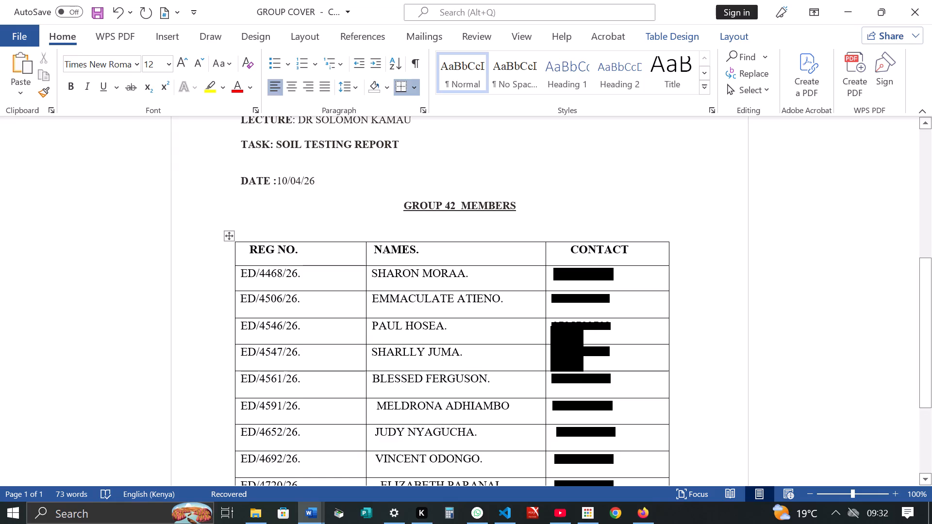
Insert a new column to the left of the REG NO. column in the member table.
right_click(234, 249)
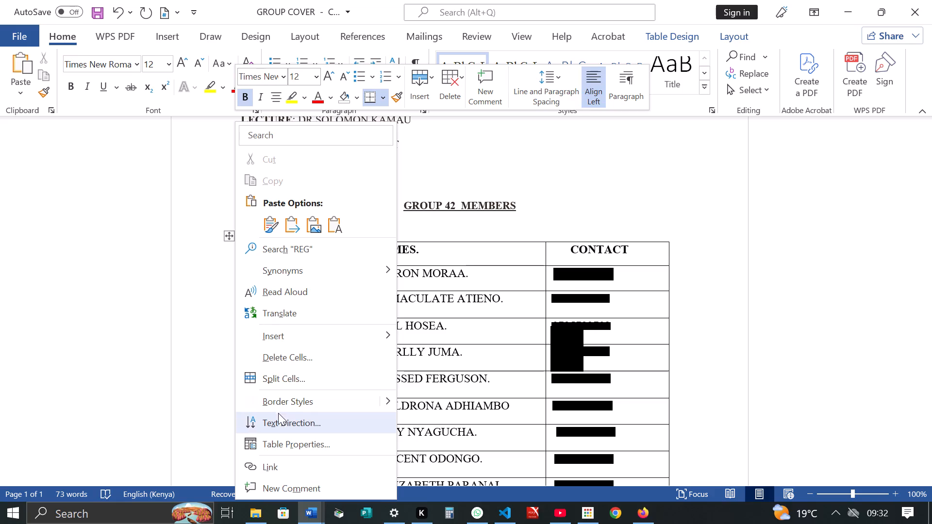
left_click(418, 93)
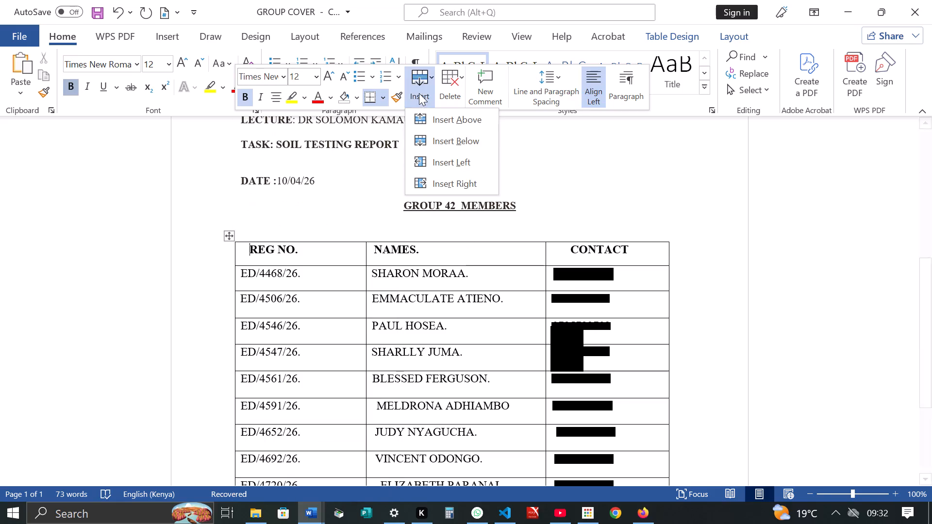
left_click(450, 165)
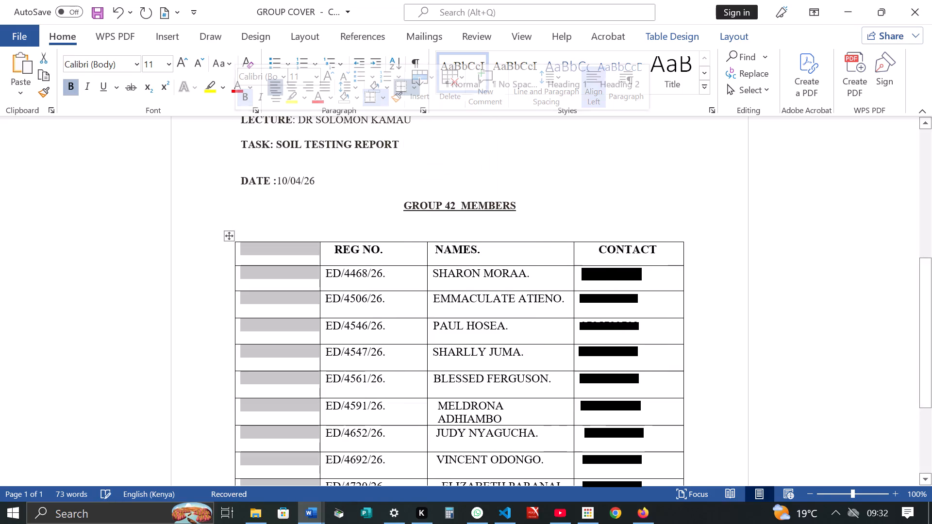
left_click(325, 319)
Enter the heading S.NO in the new first column and convert it to uppercase.
left_click(268, 253)
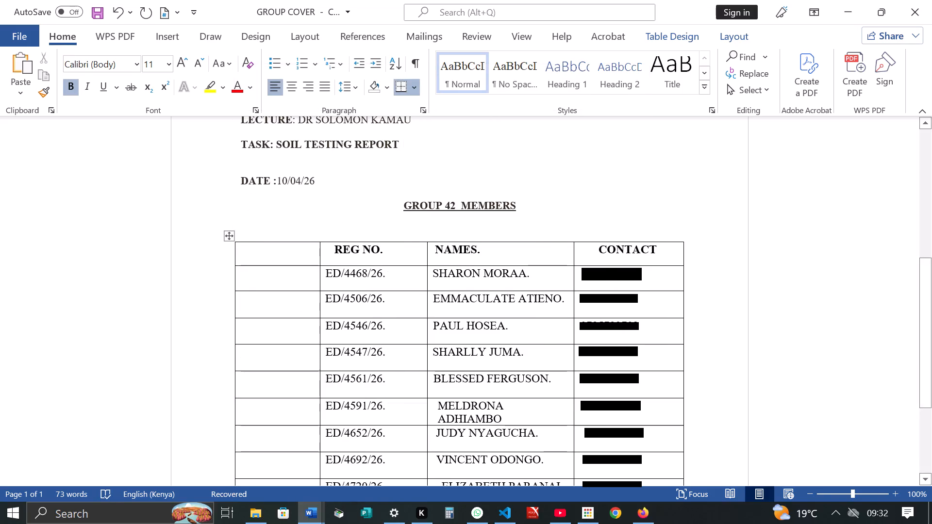
key("s")
key("period")
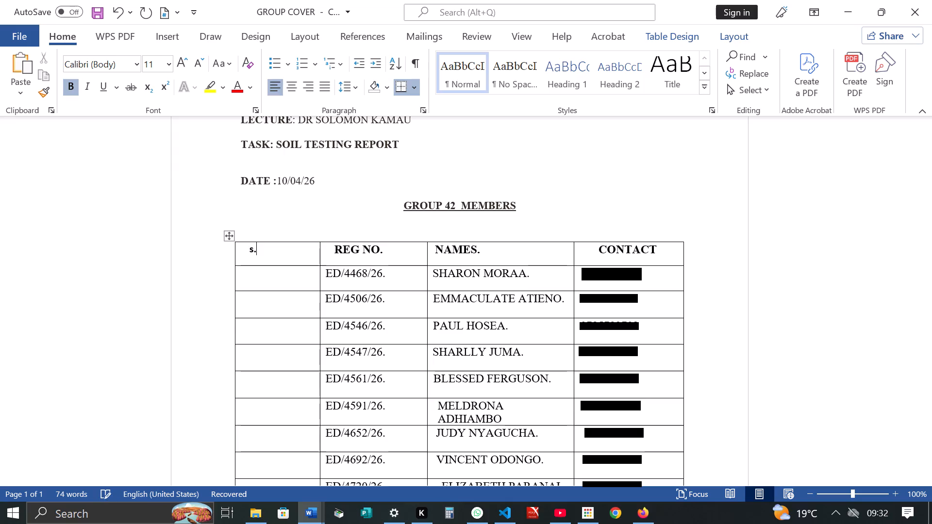
type("no")
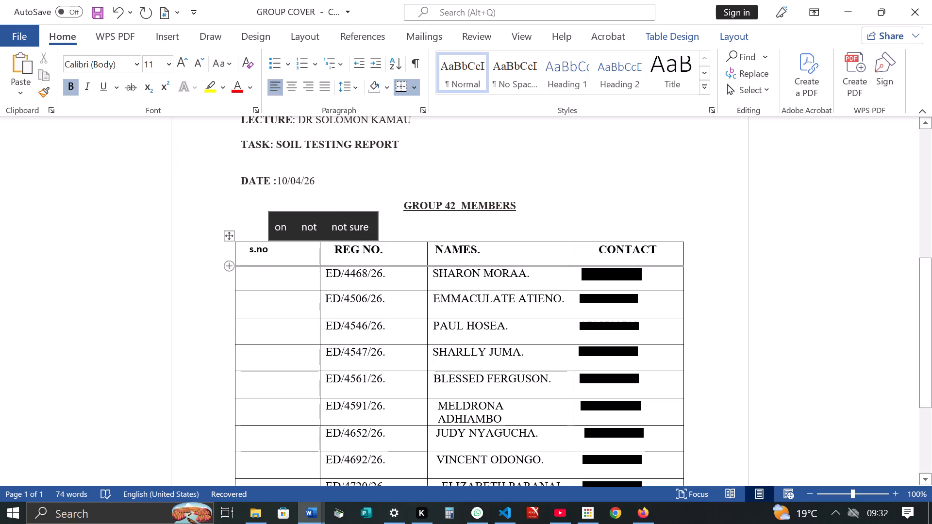
left_click_drag(272, 249, 236, 254)
left_click(224, 60)
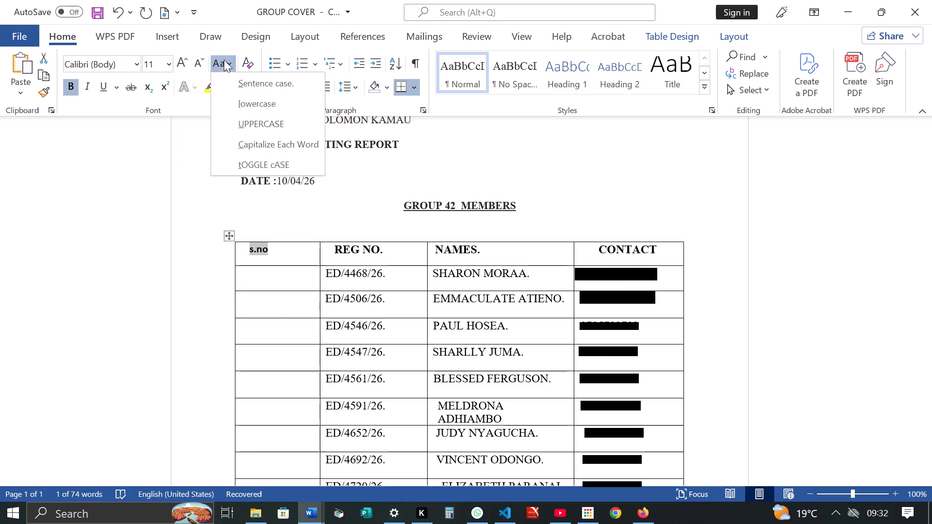
left_click(250, 117)
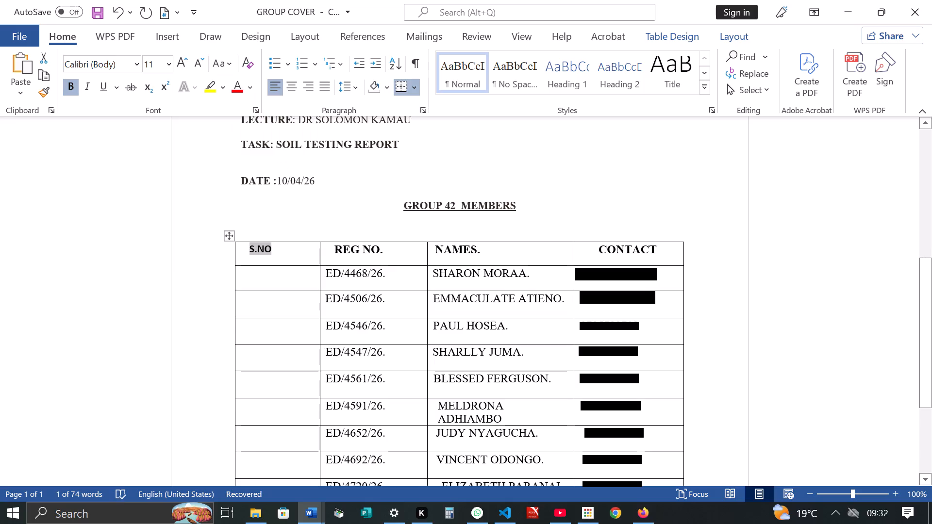
left_click(306, 202)
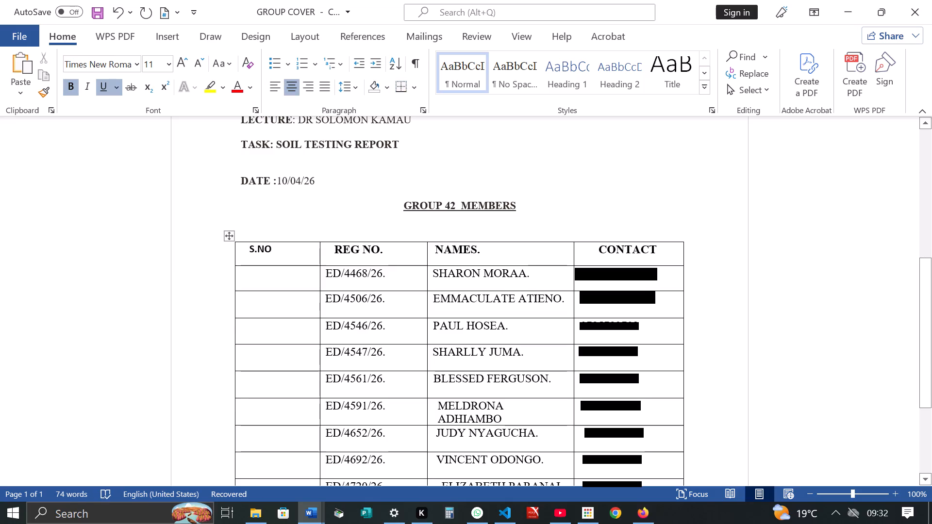
Number the ten member rows in the S.NO column automatically from 1. to 10.
left_click_drag(265, 278, 309, 378)
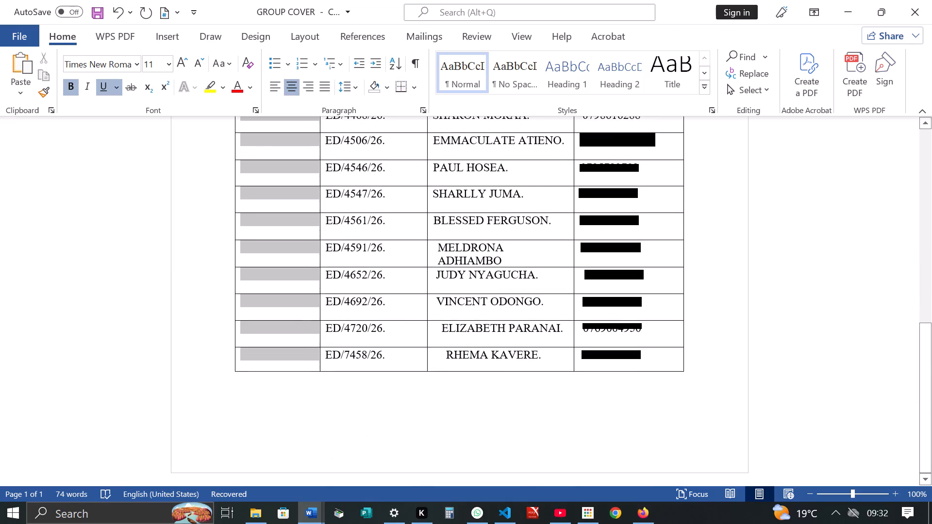
left_click_drag(309, 378, 310, 370)
left_click(302, 63)
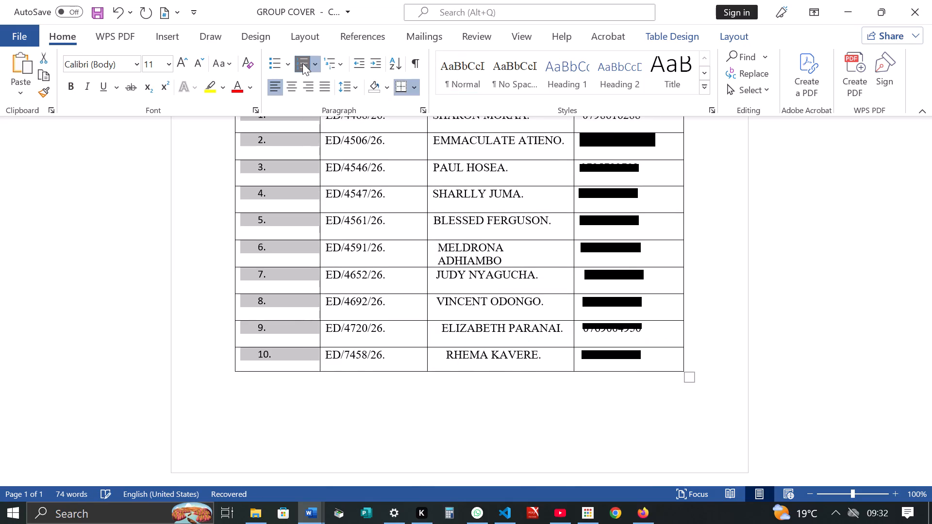
left_click(390, 348)
Narrow the S.NO, REG NO., NAMES and CONTACT columns of the member table so they fit their contents.
left_click(325, 276)
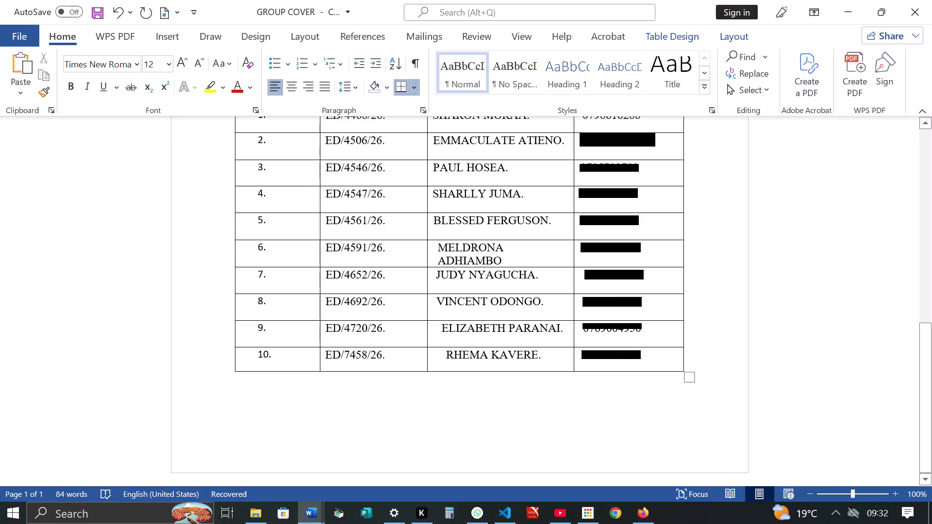
left_click_drag(319, 250, 276, 253)
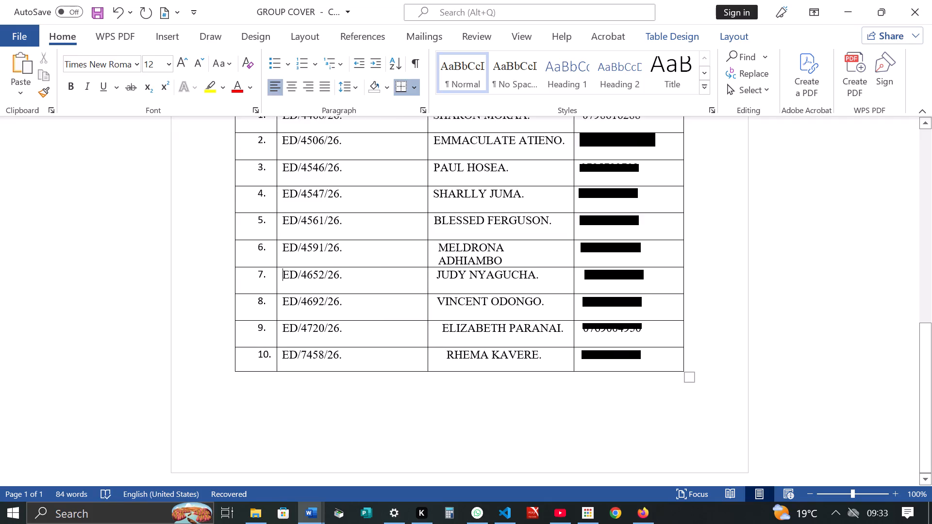
left_click_drag(427, 227, 348, 235)
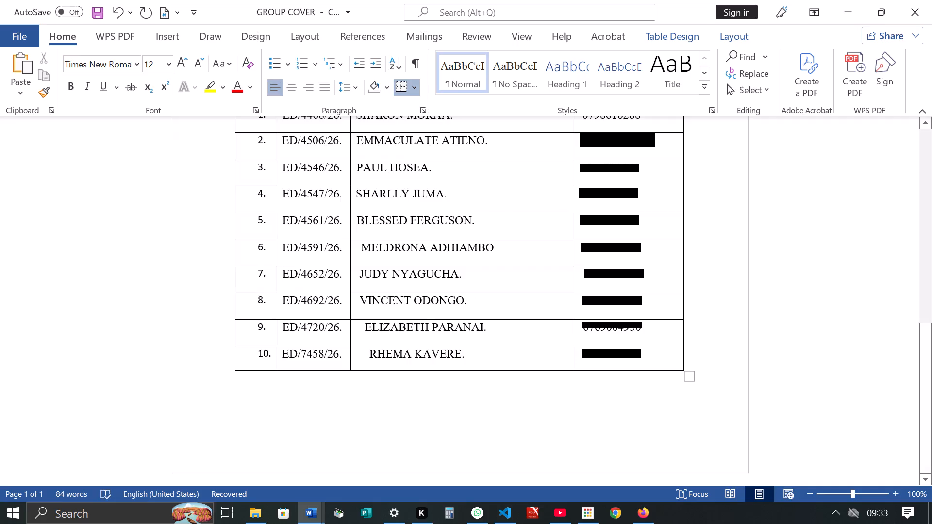
scroll(572, 244, "up", 3)
scroll(581, 311, "down", 2)
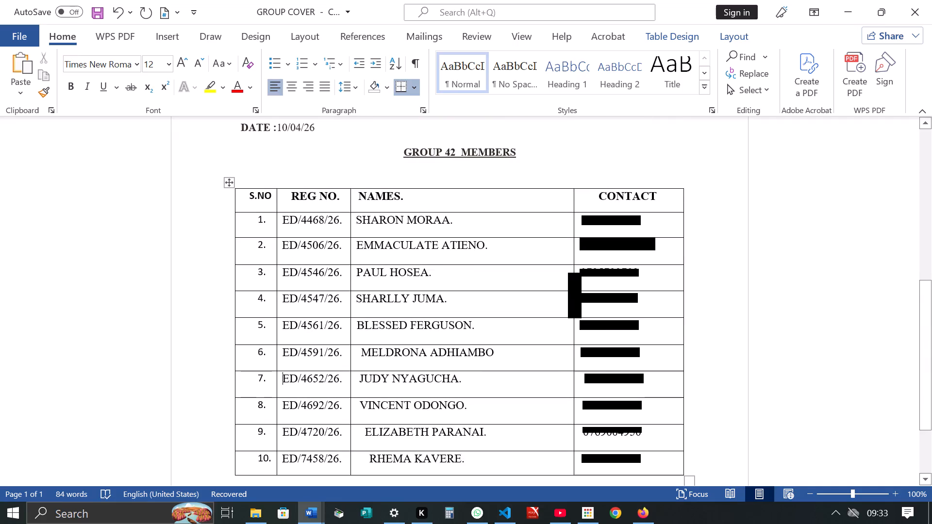
left_click_drag(573, 325, 522, 334)
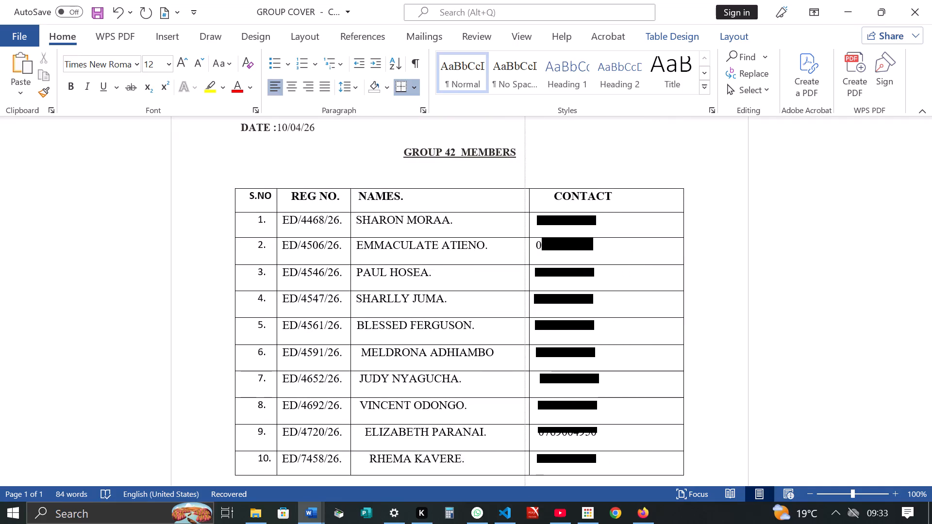
left_click_drag(522, 334, 514, 336)
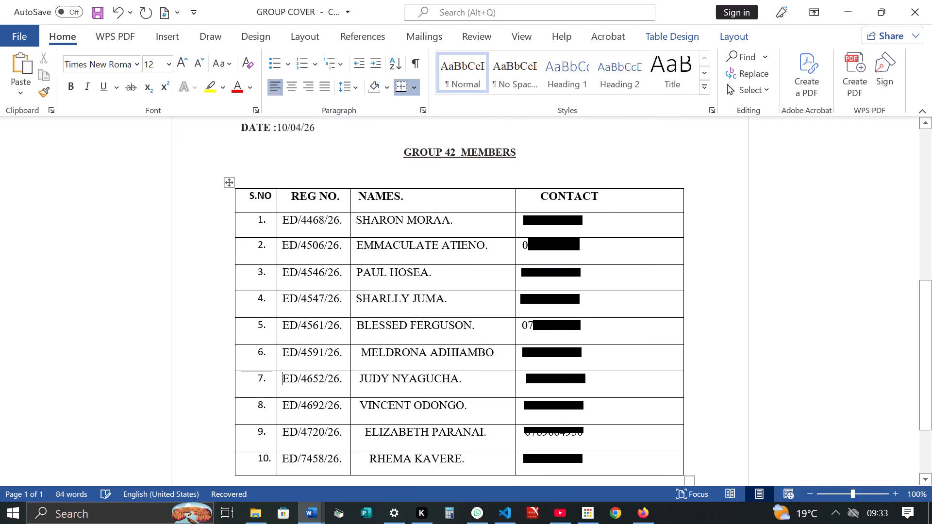
left_click(683, 292)
left_click_drag(683, 285, 612, 294)
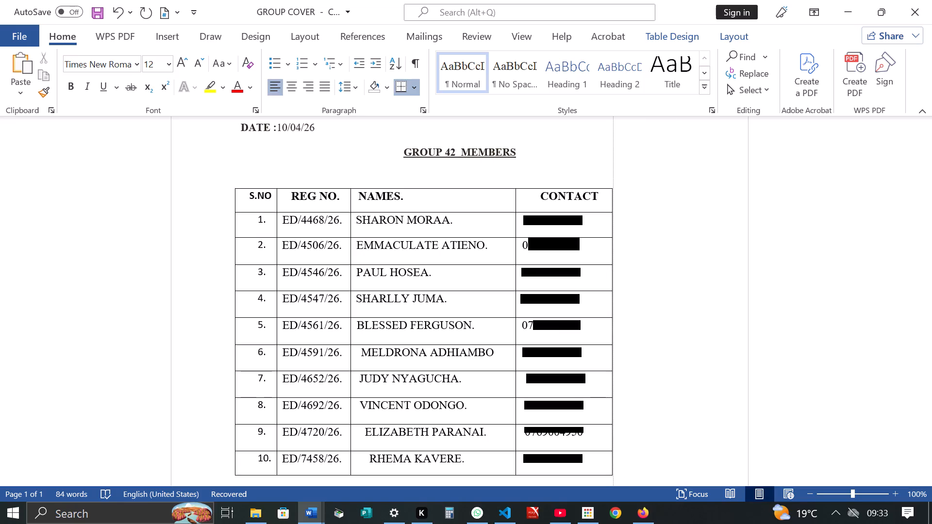
left_click_drag(612, 294, 610, 295)
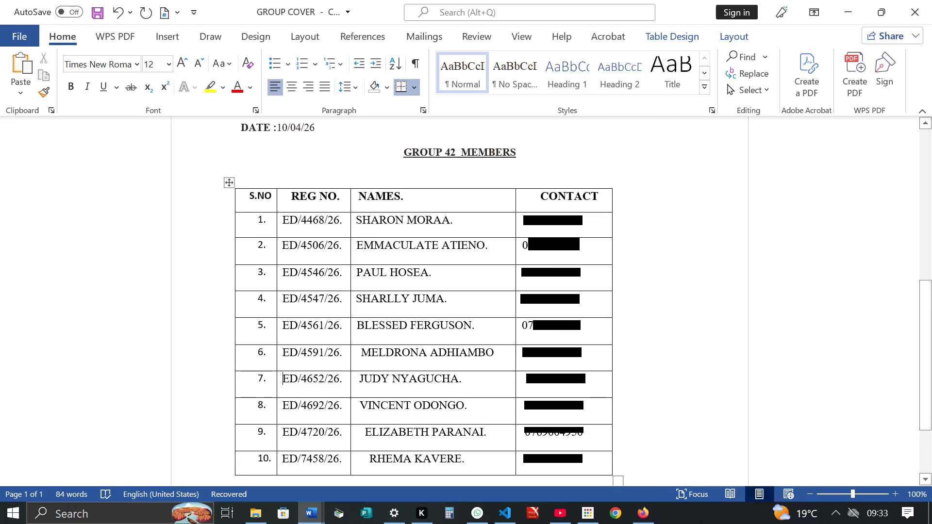
Insert a new column to the right of CONTACT in the member table and give it the heading SIGN.
left_click(612, 286)
right_click(611, 286)
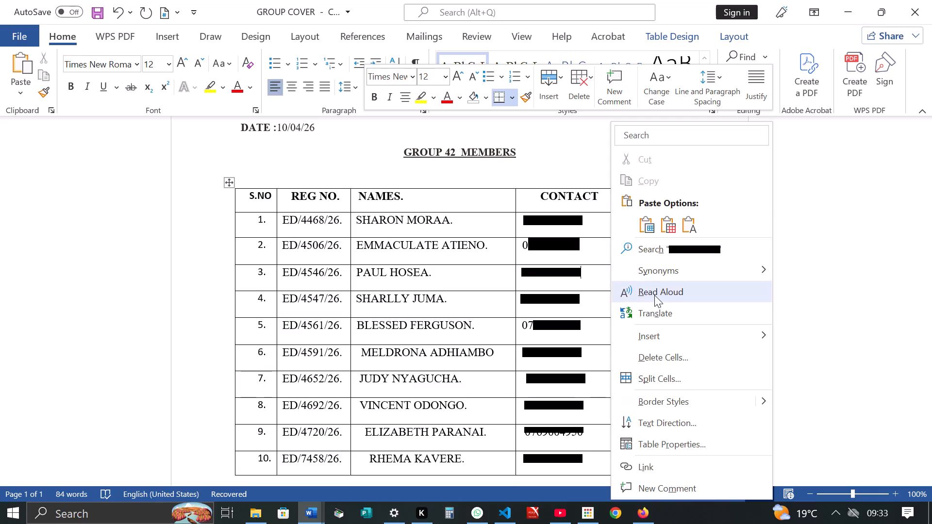
left_click(541, 91)
left_click(586, 182)
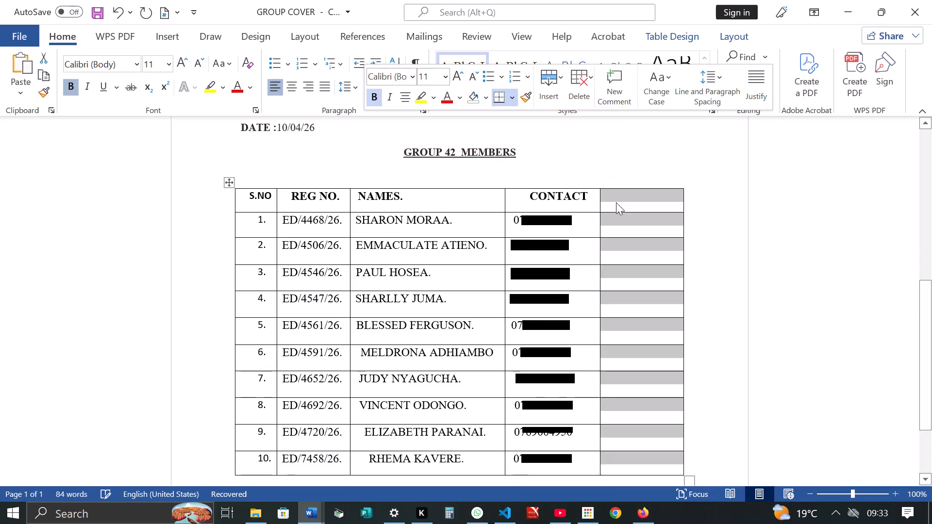
left_click(614, 198)
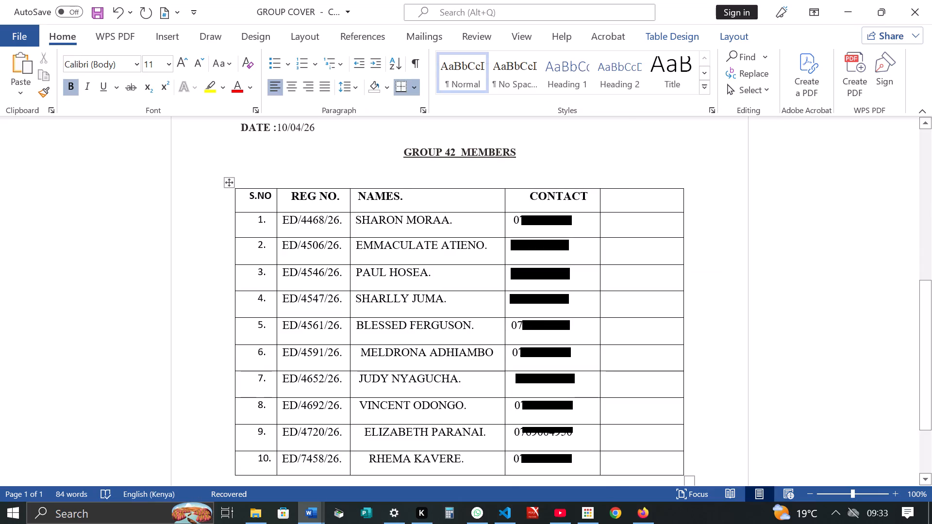
type("SIGN")
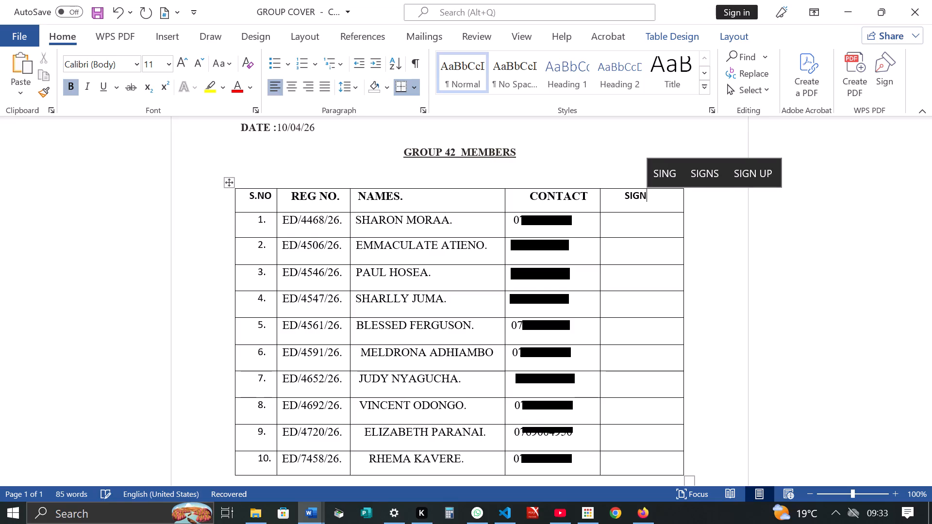
left_click(629, 229)
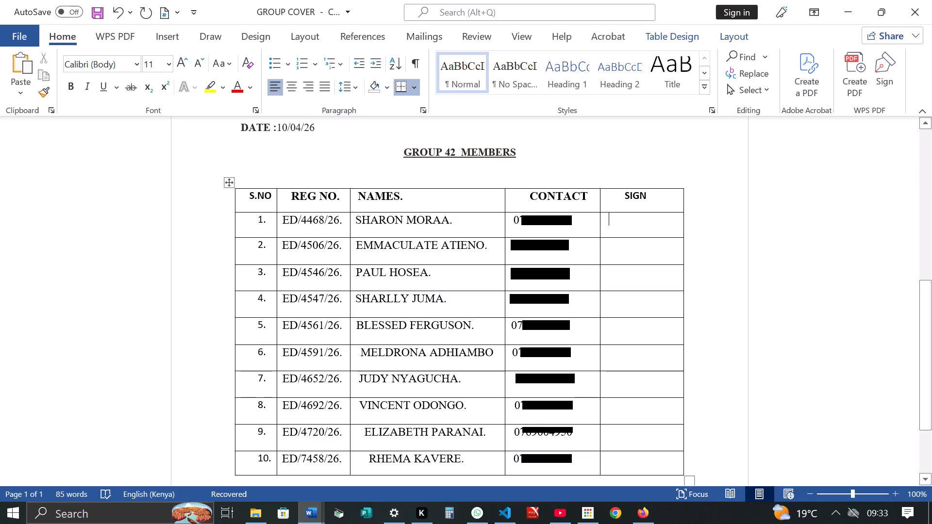
Set the font of the entire document to Times New Roman.
key("ctrl+a")
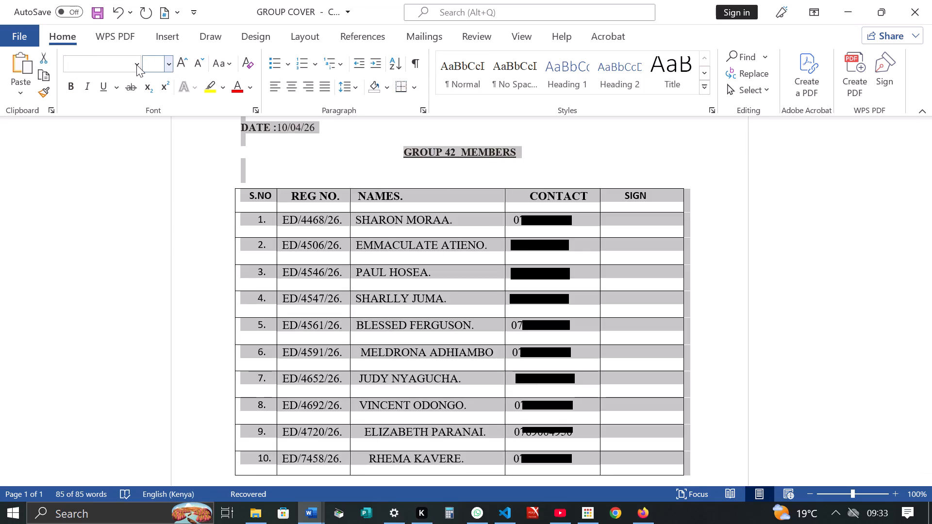
left_click(136, 65)
left_click(147, 168)
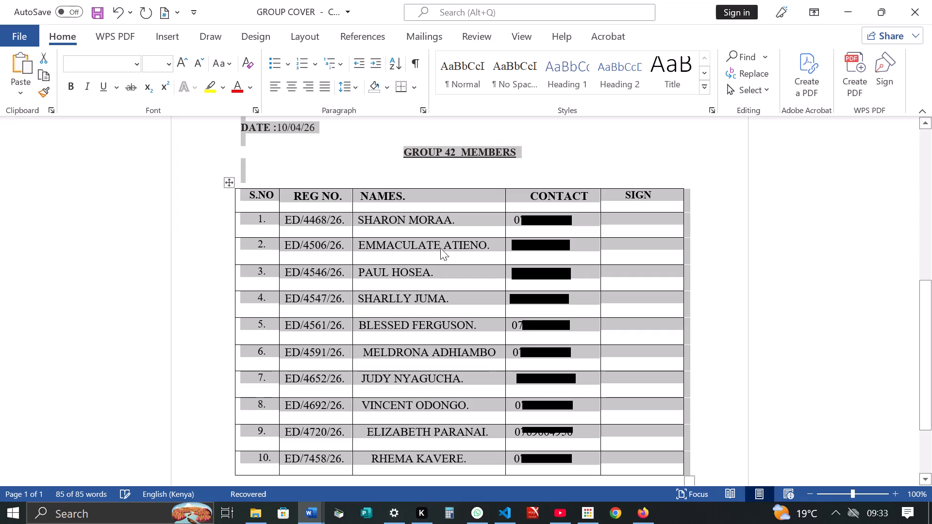
left_click(621, 313)
Change the school line beneath MOI UNIVERSITY to read SCHOOL OF EDUCATION.
scroll(537, 342, "up", 4)
left_click_drag(651, 344, 591, 359)
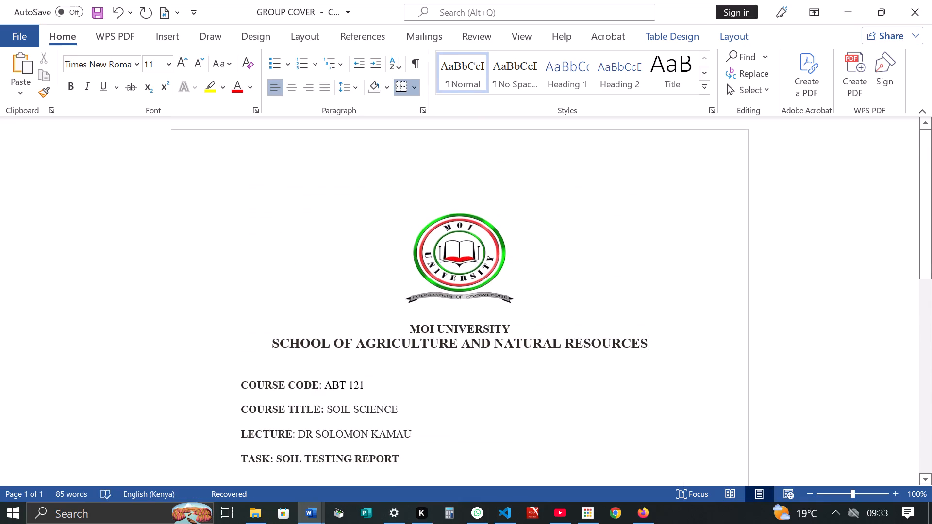
left_click_drag(591, 359, 363, 346)
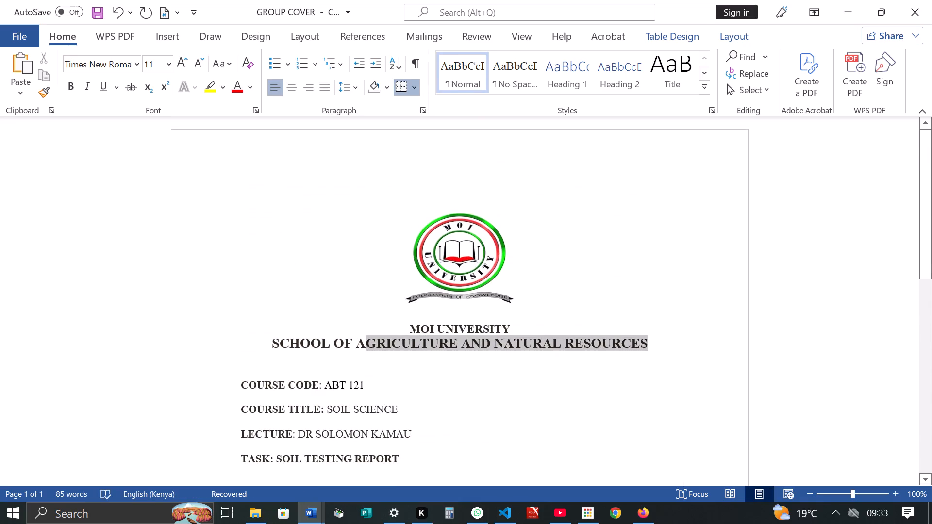
left_click_drag(363, 346, 357, 347)
key("BackSpace")
key("BackSpace")
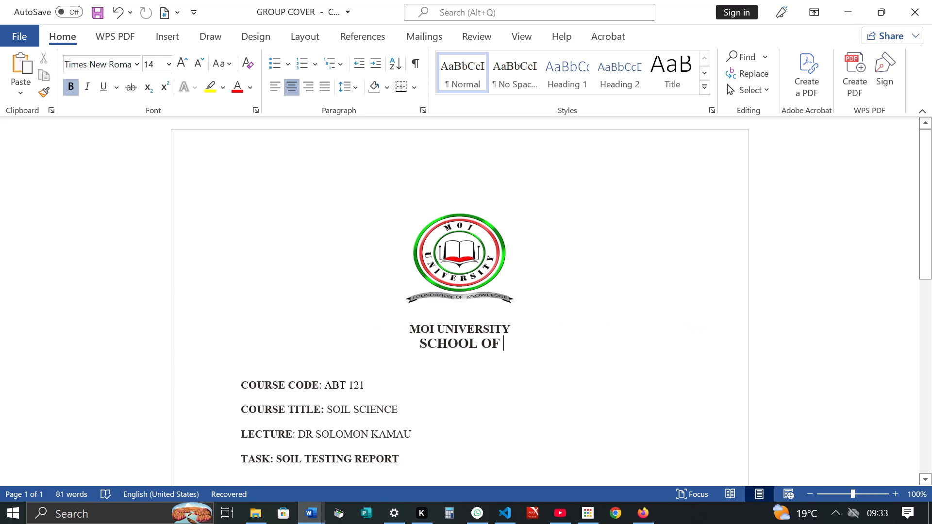
type("EDUCATION")
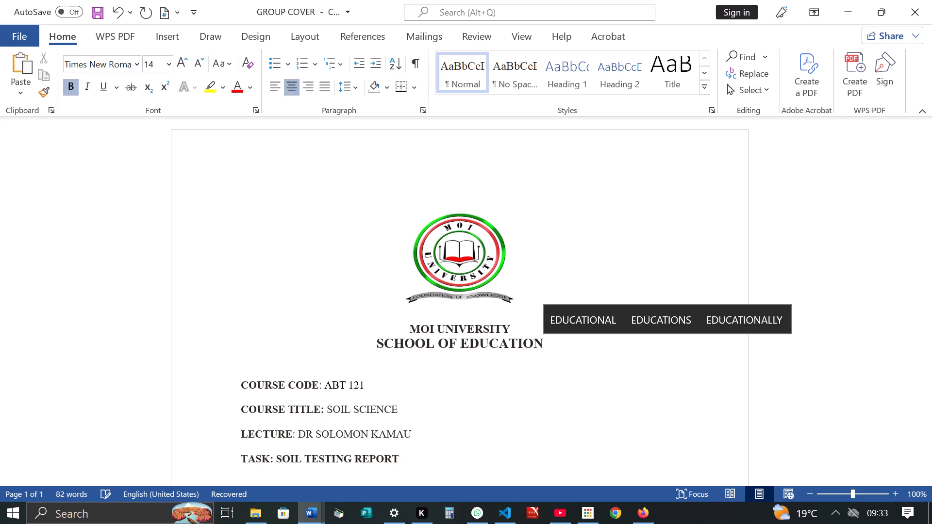
Replace the course code on the COURSE CODE line with EDF 212.
left_click(374, 386)
key("BackSpace")
key("BackSpace")
key("BackSpace")
key("BackSpace")
key("BackSpace")
key("BackSpace")
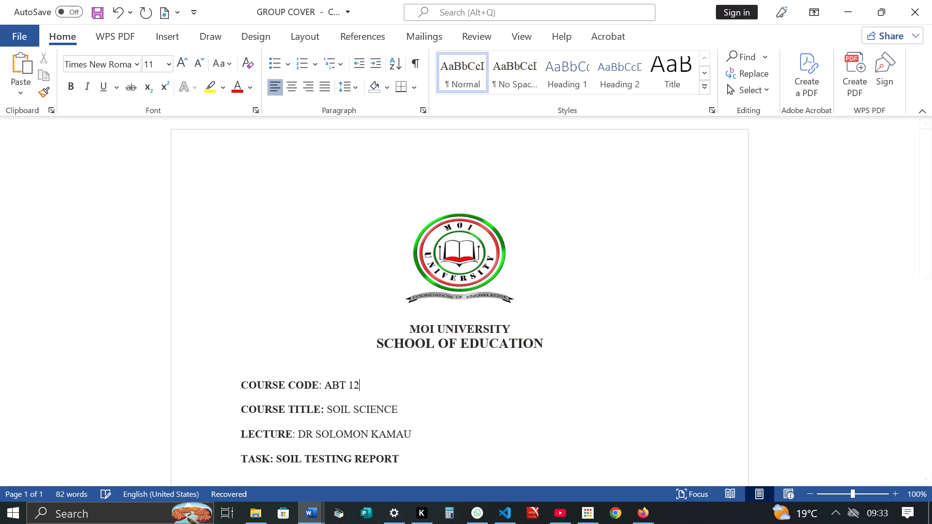
key("BackSpace")
key("BackSpace")
type("EDF 212")
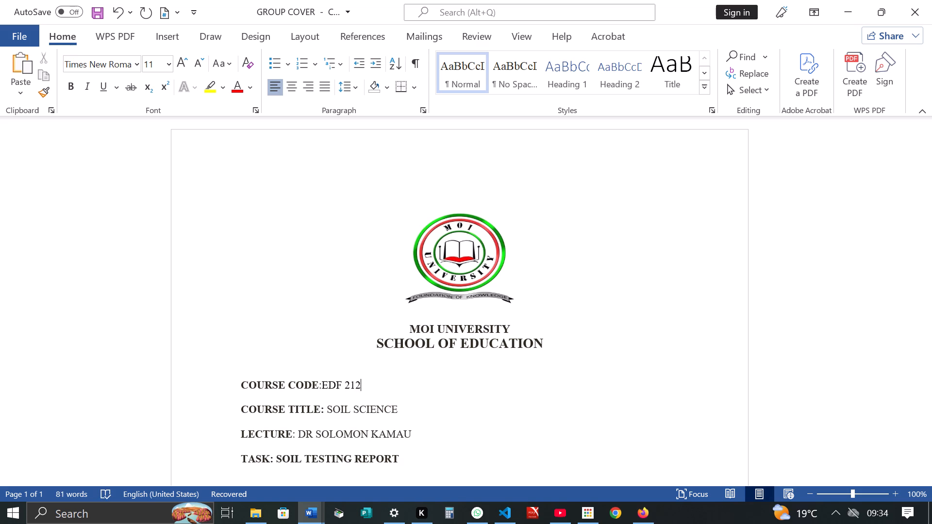
Replace the course title with COMMUNITY SERVICE LEARNING AND LIFESKILLS EDUCATION.
left_click(406, 413)
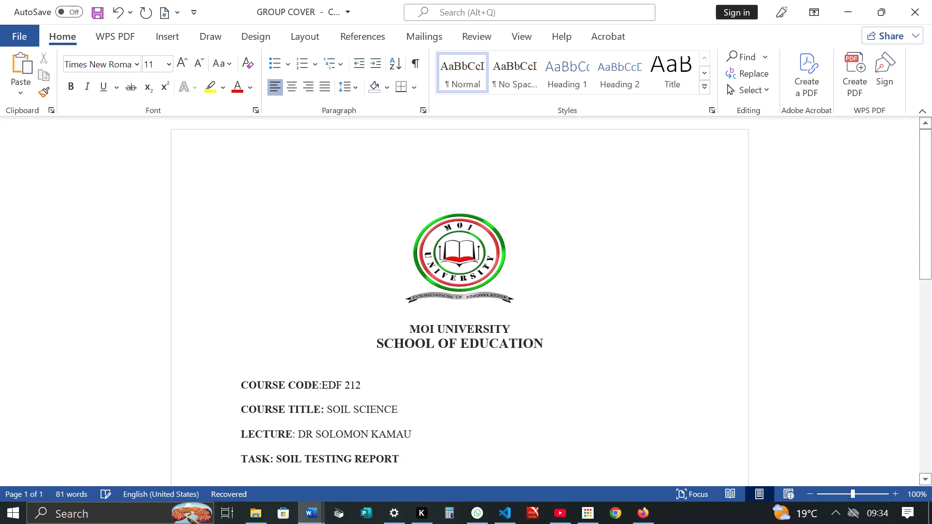
key("BackSpace")
key("BackSpace")
key("BackSpace")
key("BackSpace")
key("BackSpace")
key("BackSpace")
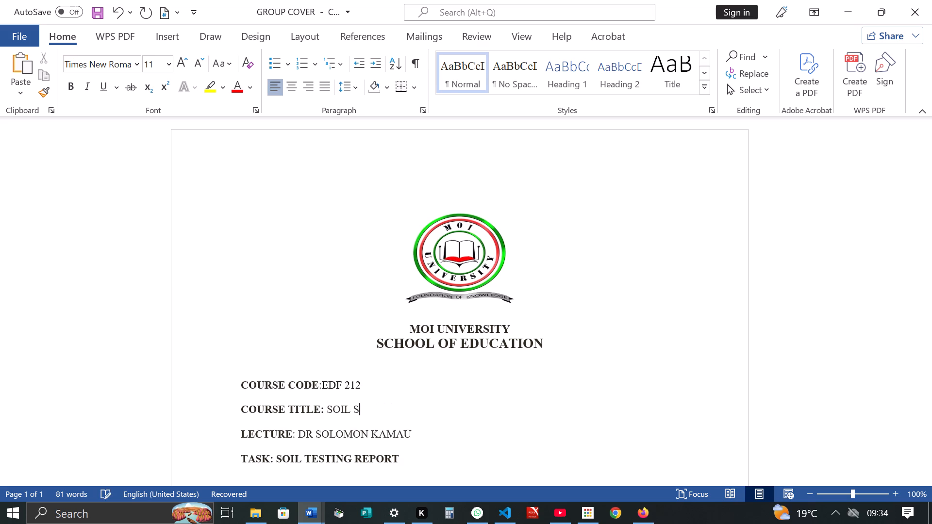
key("BackSpace")
key("BackSpace")
key("BackSpace")
key("BackSpace")
key("BackSpace")
key("BackSpace")
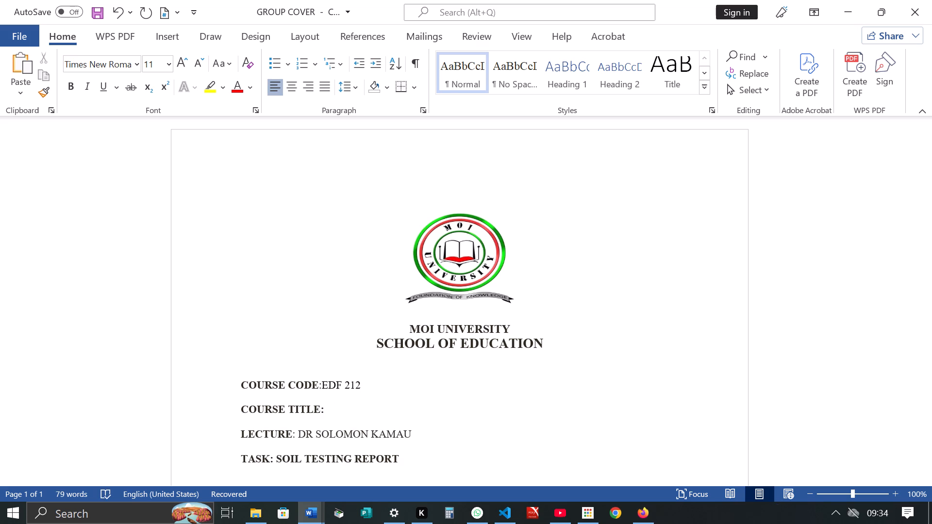
type("COMMUNITY SERVICE")
key("space")
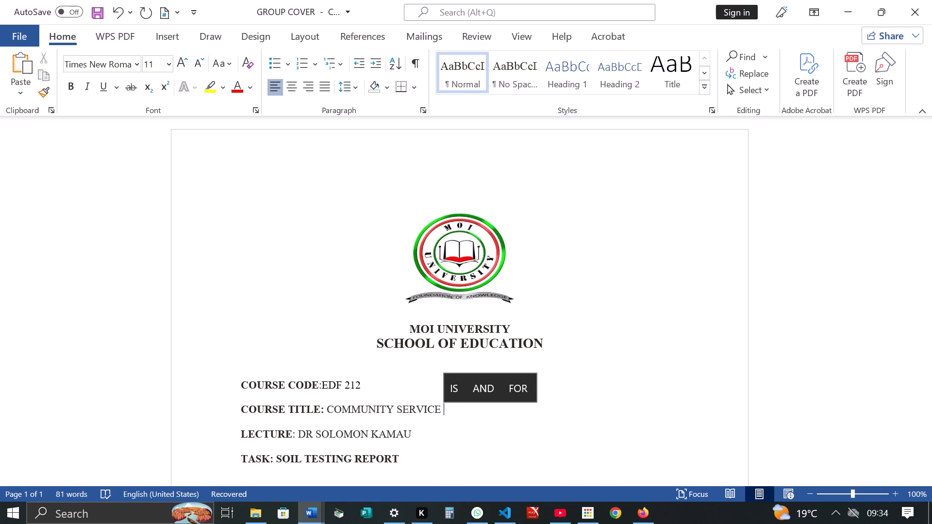
type("LEARNING")
key("space")
type("AND LIFESKILLS EDUCATI")
type("ON")
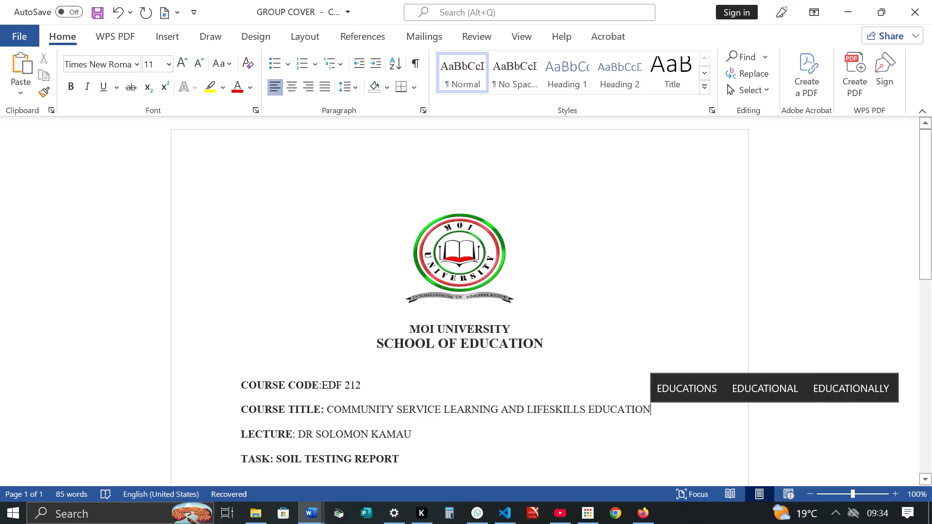
scroll(403, 419, "down", 1)
left_click(417, 336)
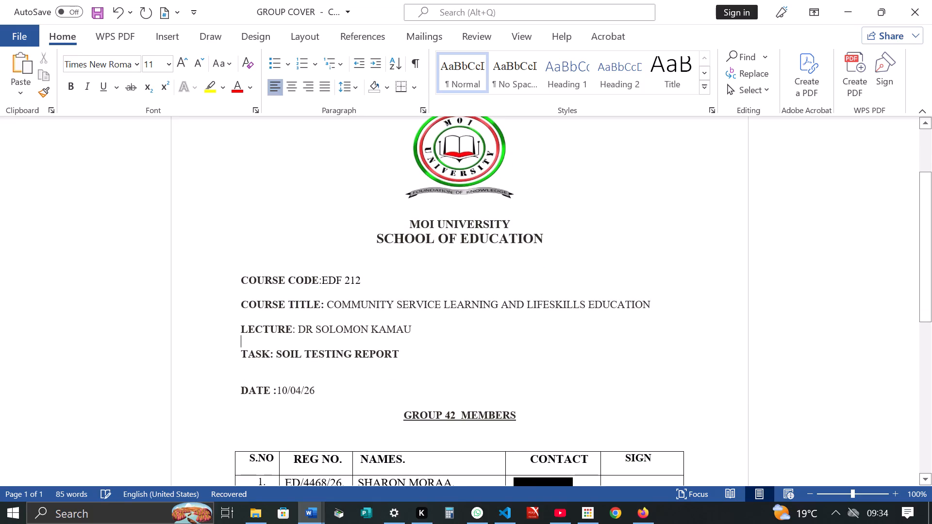
left_click(420, 335)
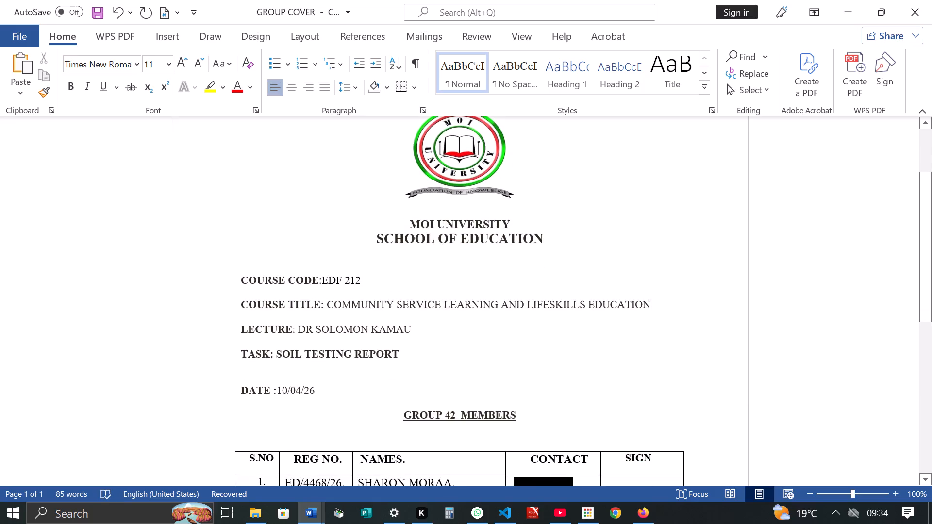
left_click(421, 329)
key("BackSpace")
key("BackSpace")
key("BackSpace")
key("BackSpace")
key("BackSpace")
key("BackSpace")
key("BackSpace")
key("BackSpace")
key("BackSpace")
key("BackSpace")
key("BackSpace")
key("BackSpace")
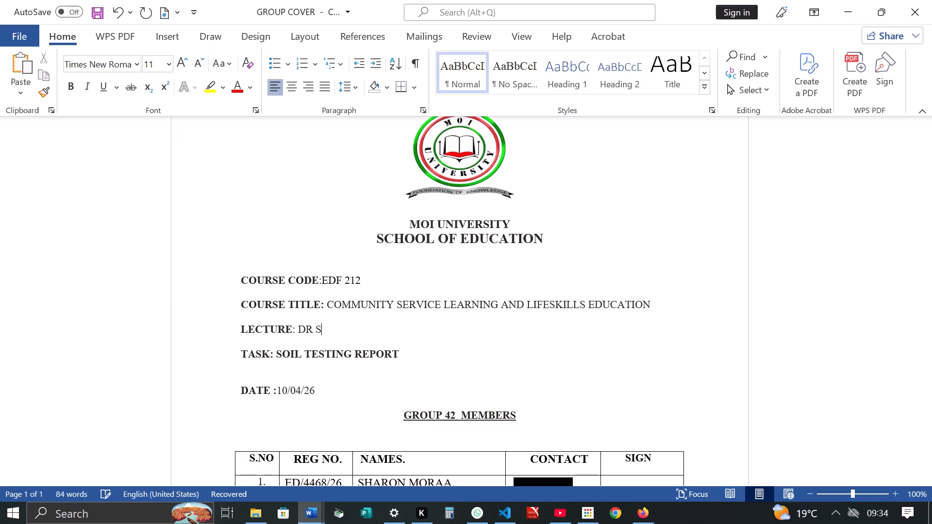
key("BackSpace")
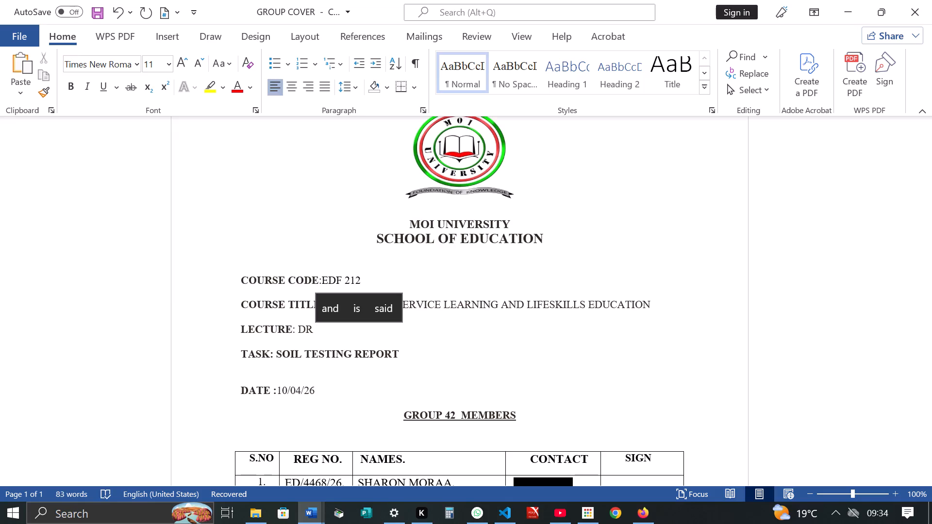
key("BackSpace")
key("BackSpace")
key("BackSpace")
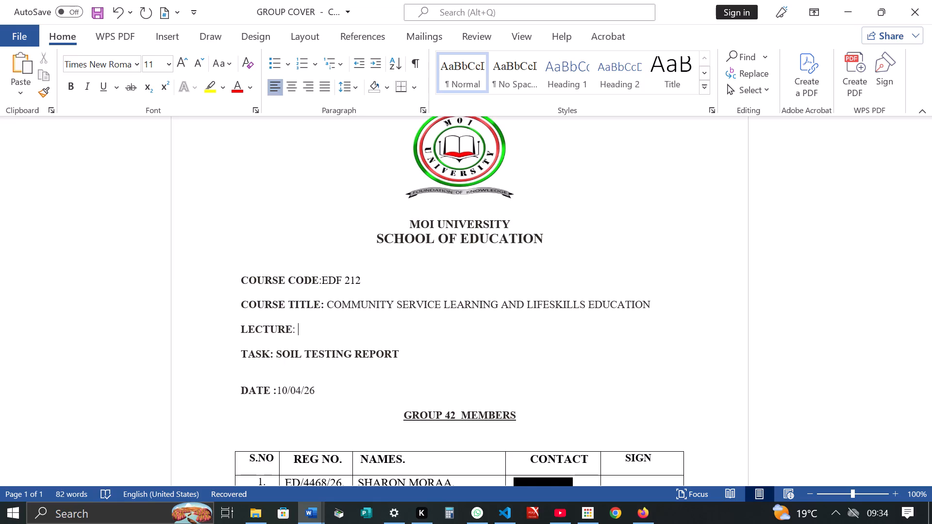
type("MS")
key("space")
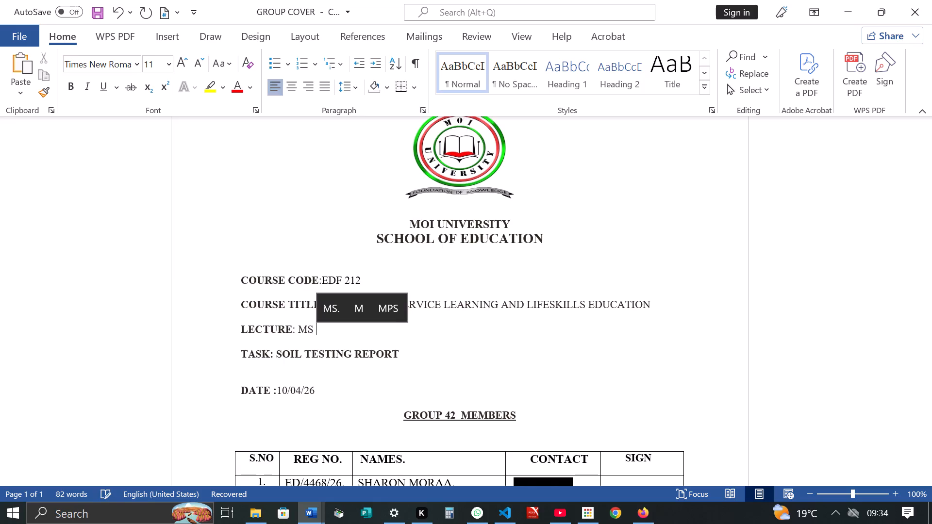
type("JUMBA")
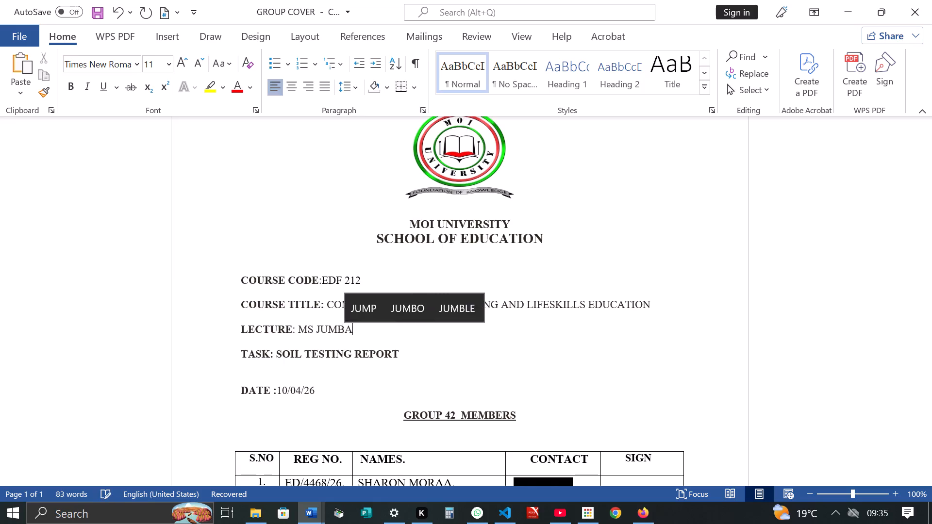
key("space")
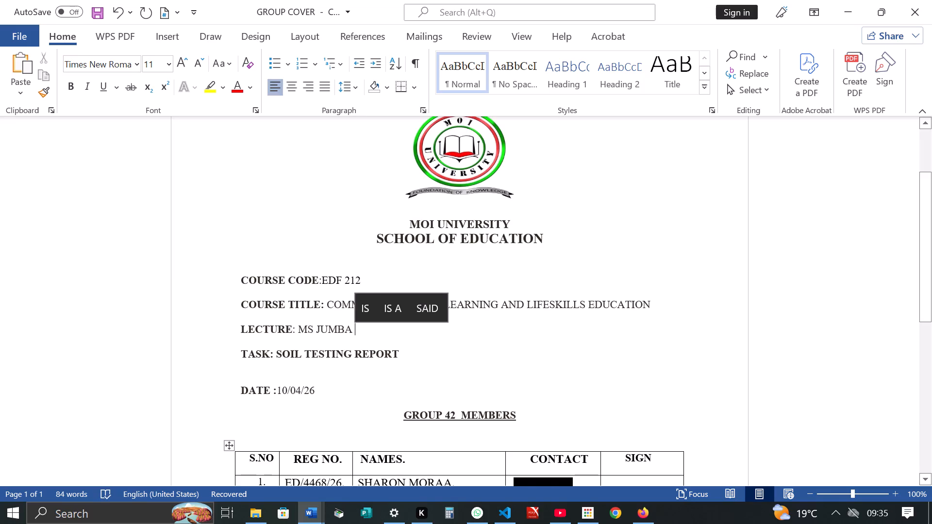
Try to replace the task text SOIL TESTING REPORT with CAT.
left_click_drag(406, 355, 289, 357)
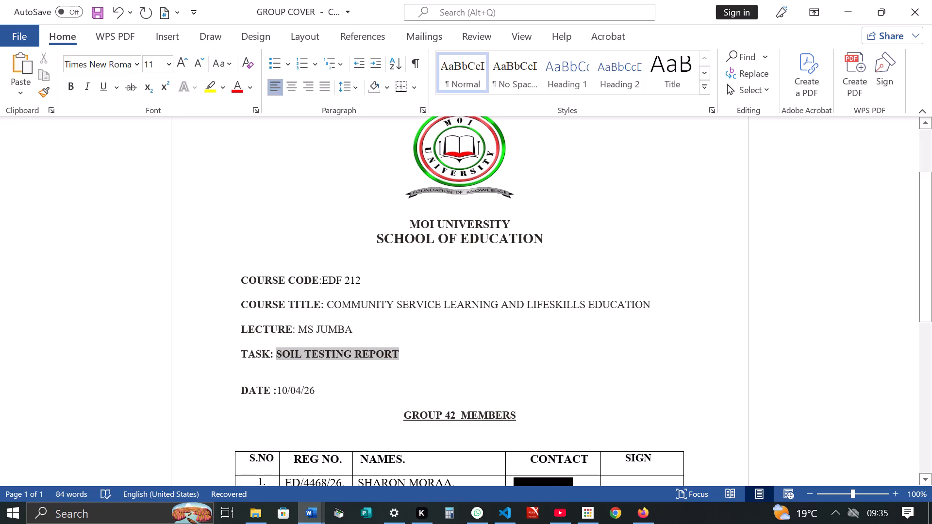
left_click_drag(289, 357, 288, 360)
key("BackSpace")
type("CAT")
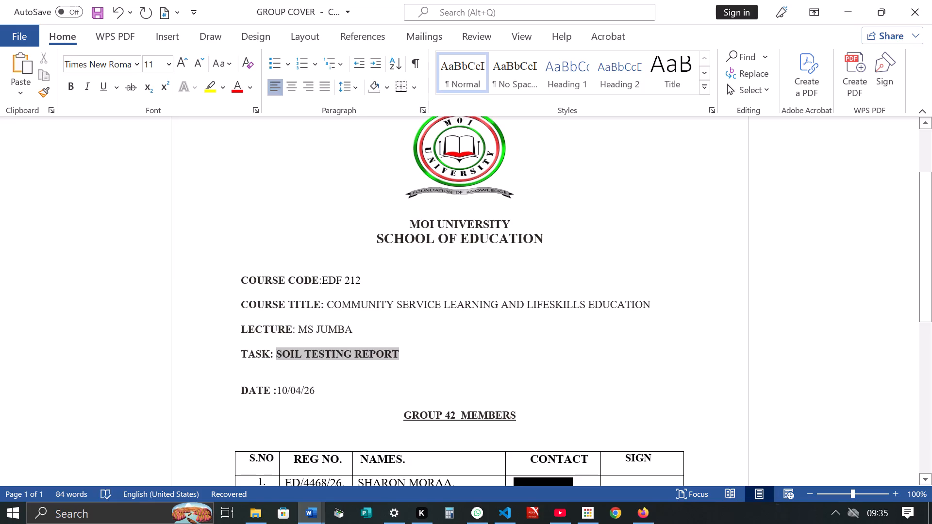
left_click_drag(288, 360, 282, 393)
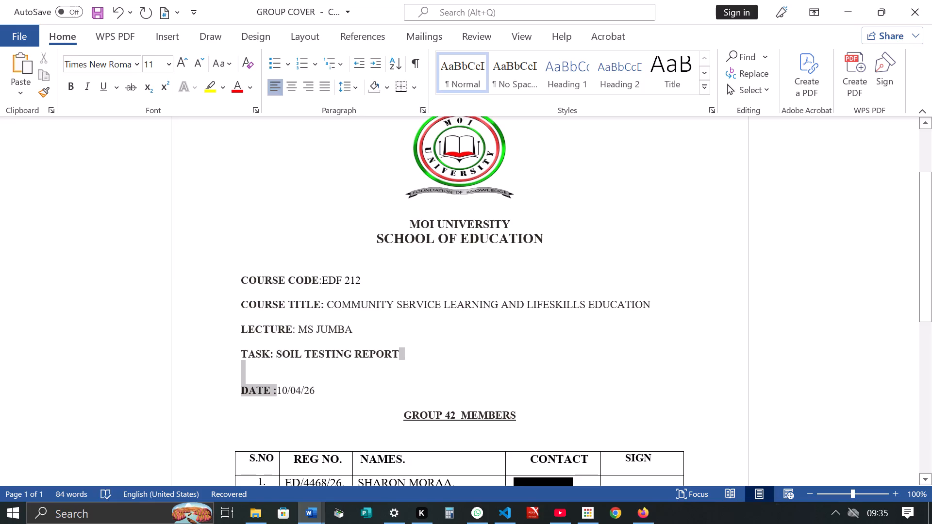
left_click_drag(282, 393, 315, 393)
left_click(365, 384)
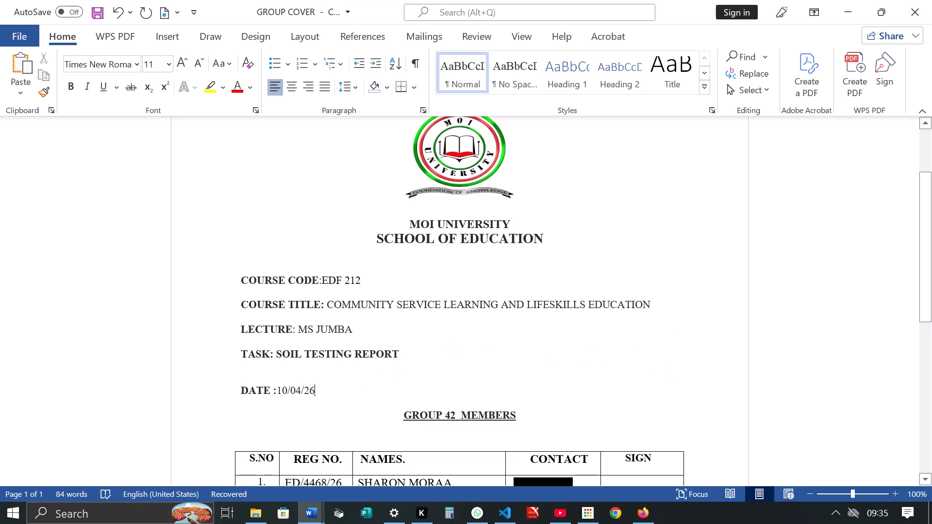
Replace TESTING REPORT on the TASK line with :02.11.2026.
left_click_drag(406, 352, 323, 360)
key("BackSpace")
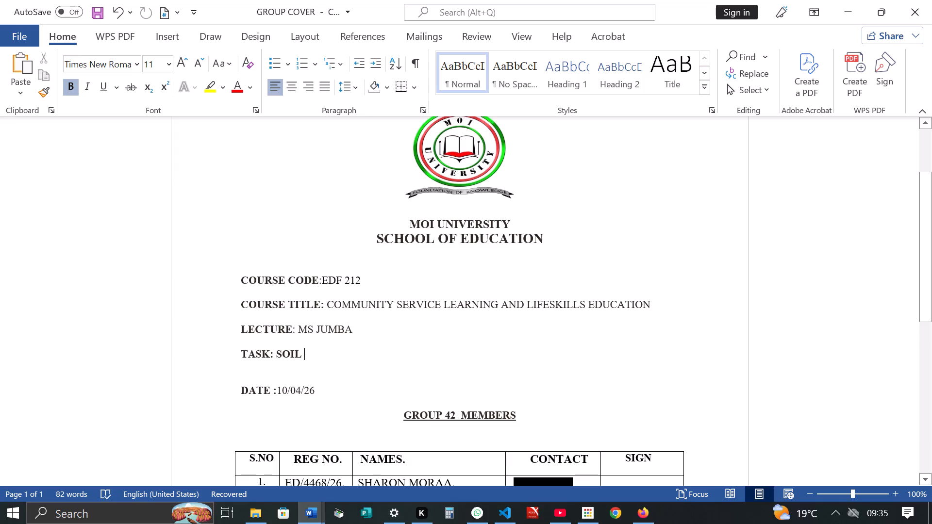
key("shift+colon")
key("0")
type("2.11")
type(".20")
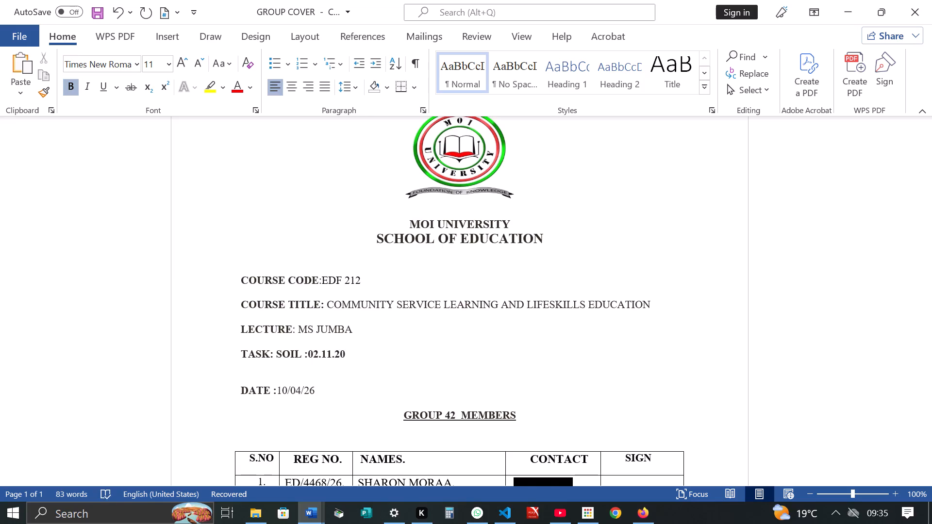
key("2")
key("6")
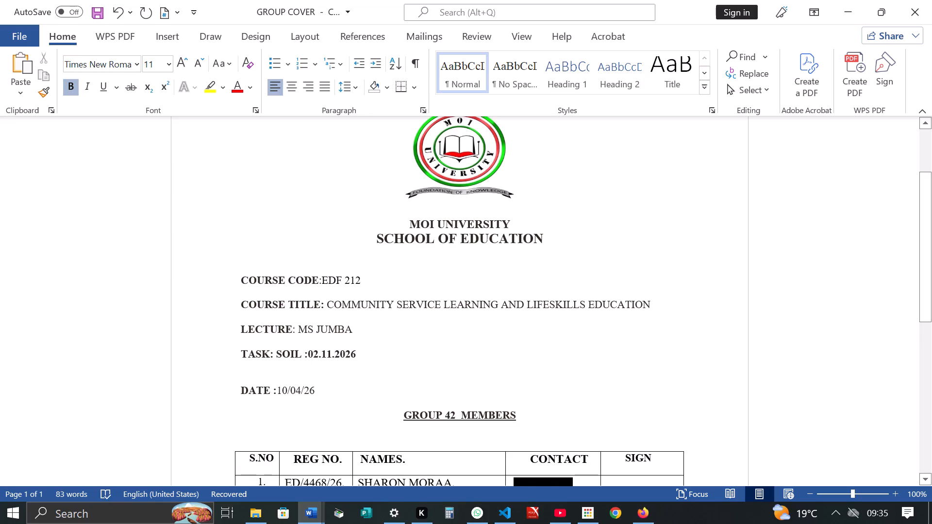
Move the date 02.11.2026 from the TASK line to the DATE line, replacing the existing date there.
left_click_drag(360, 354, 310, 359)
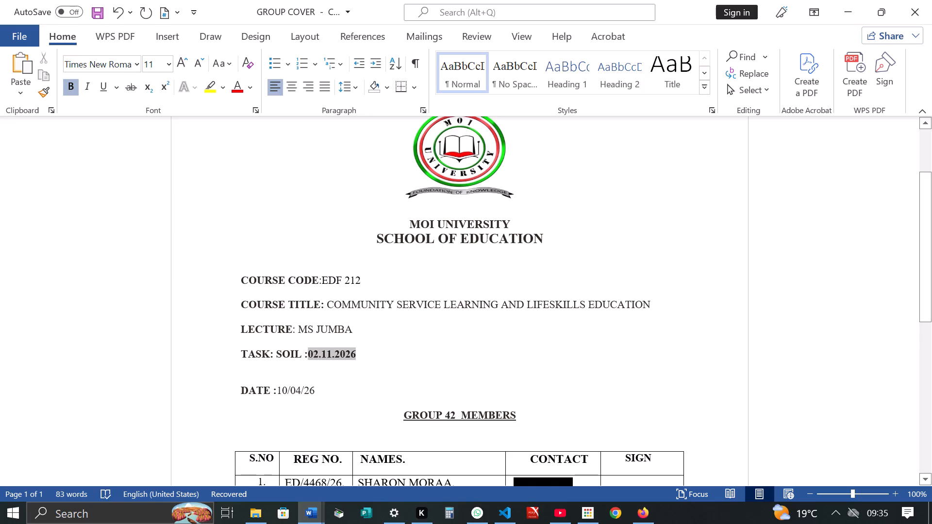
left_click_drag(310, 359, 308, 357)
right_click(323, 351)
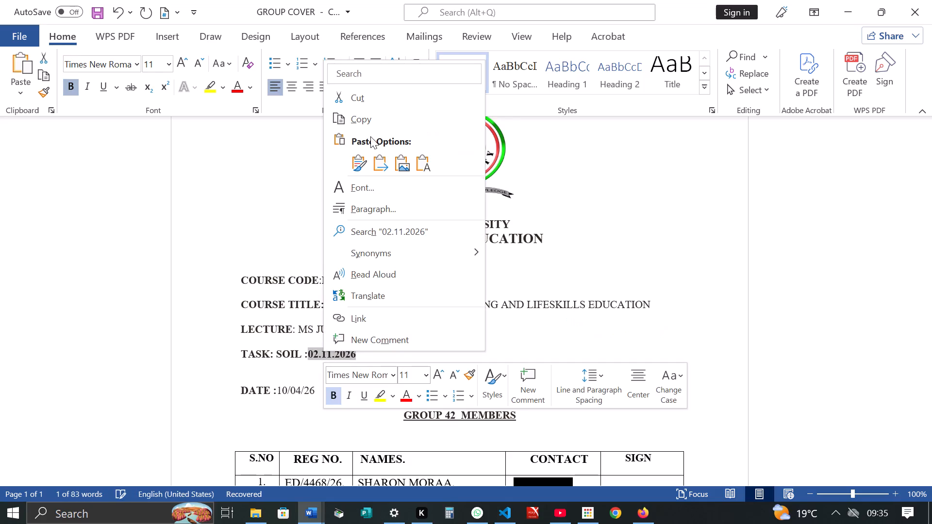
left_click(360, 91)
left_click_drag(317, 397, 290, 395)
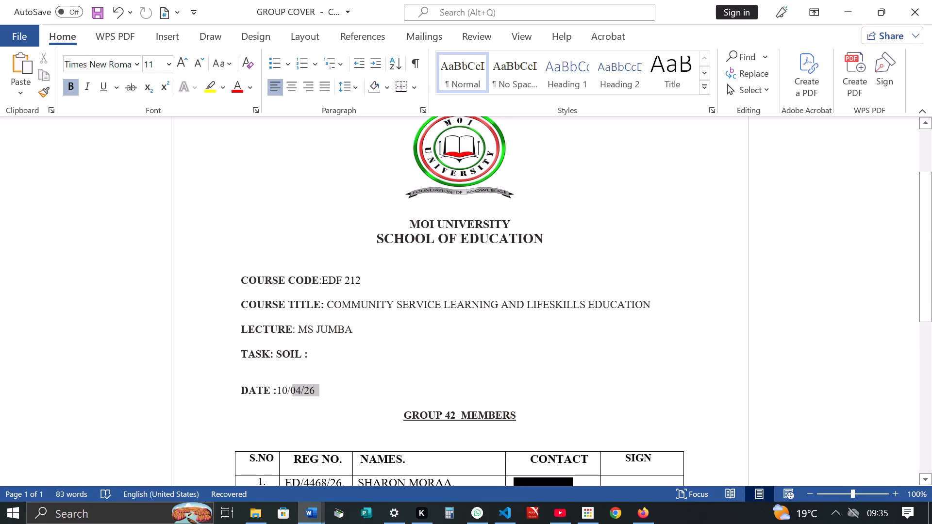
left_click_drag(290, 395, 279, 393)
key("BackSpace")
key("BackSpace")
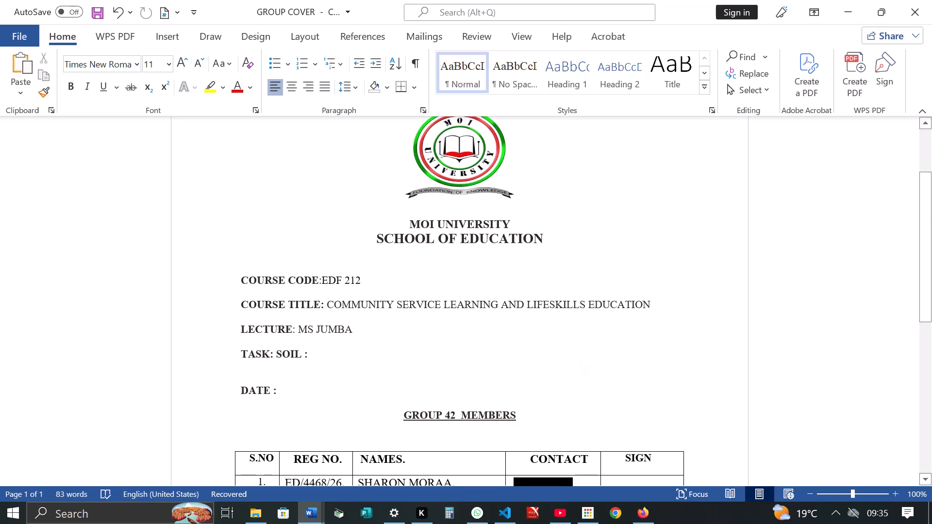
key("ctrl+v")
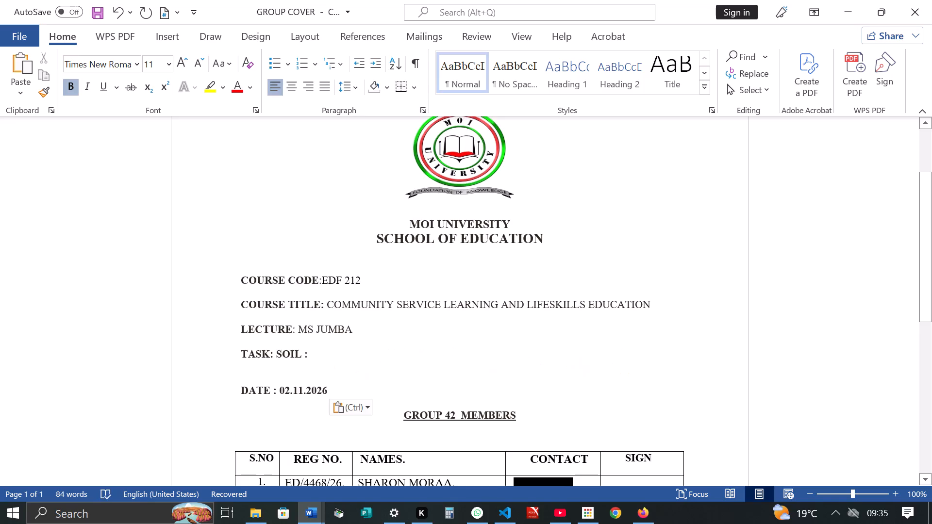
Replace the remaining text after TASK: with CAT 2.
left_click_drag(317, 355, 278, 359)
key("BackSpace")
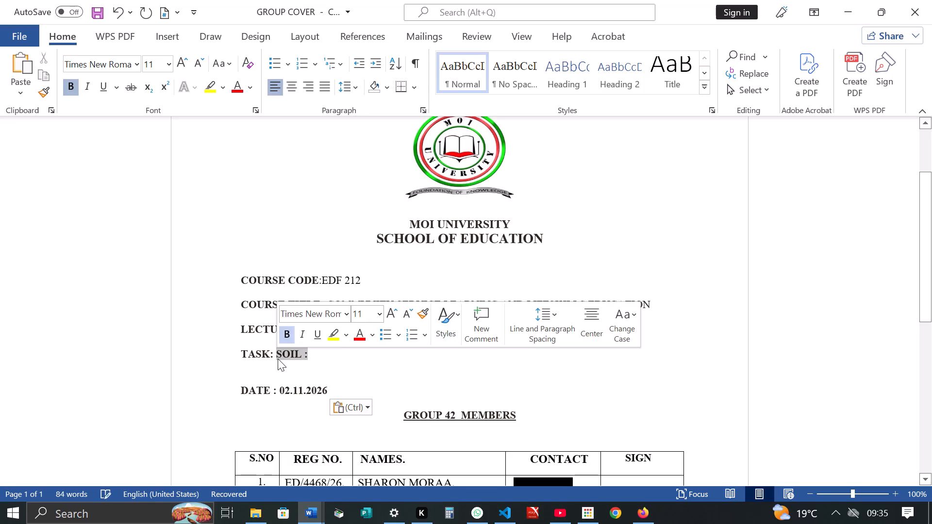
key("BackSpace")
type("CAT 1")
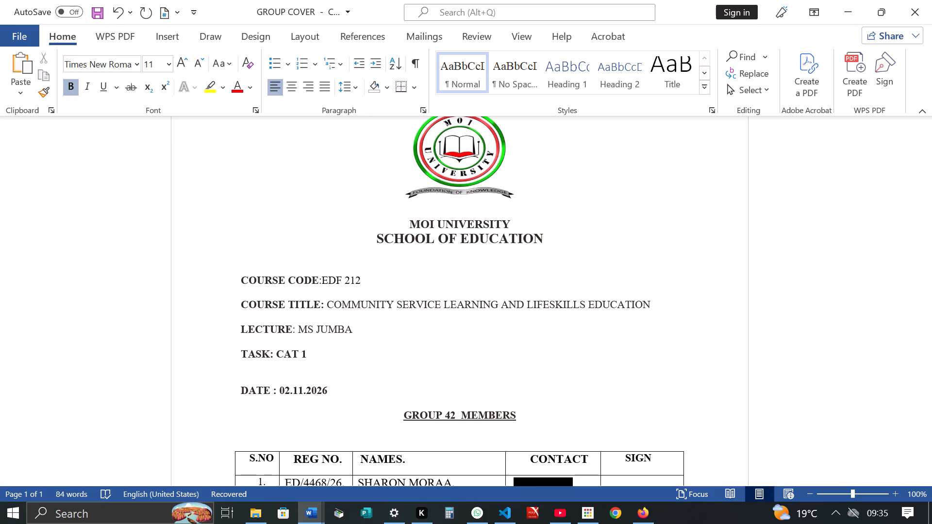
key("BackSpace")
key("2")
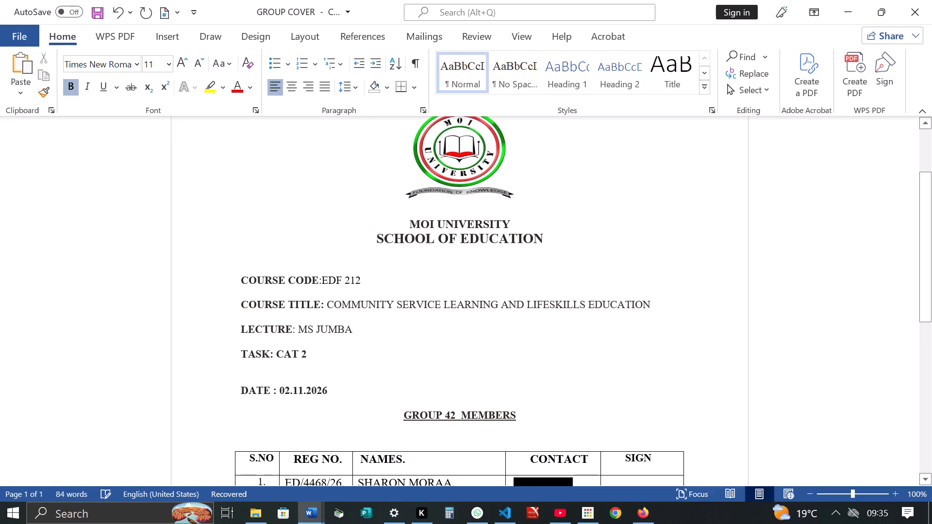
Remove the bold formatting from CAT 2 on the TASK line and from the date on the DATE line.
left_click_drag(312, 360, 283, 357)
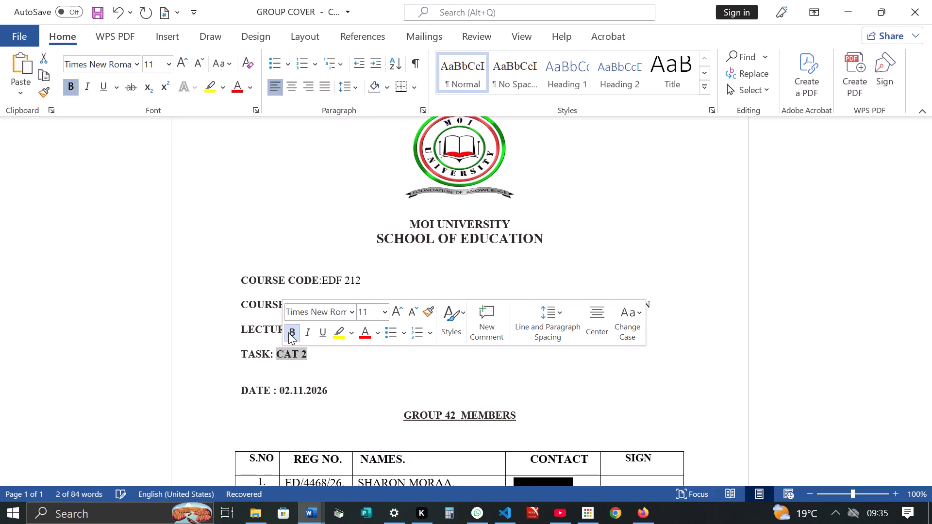
left_click(289, 331)
left_click_drag(330, 393, 283, 391)
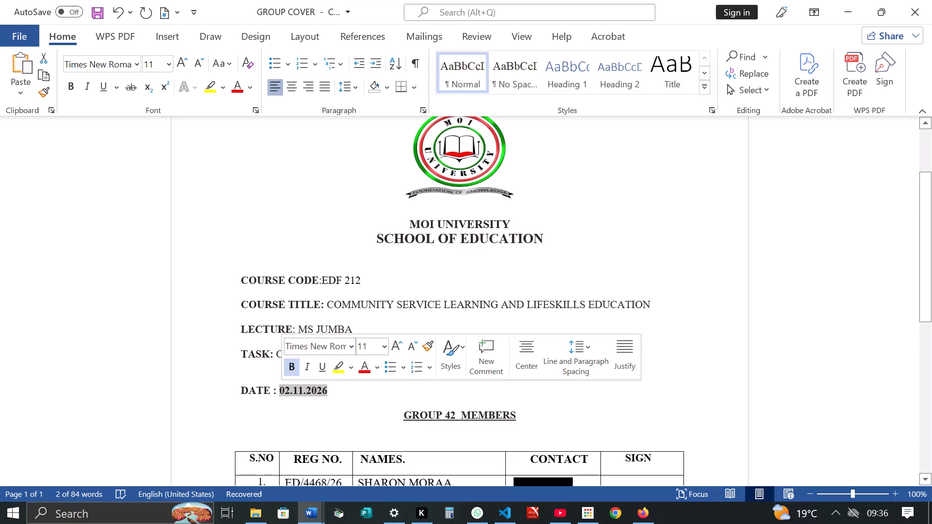
left_click(288, 369)
left_click(340, 402)
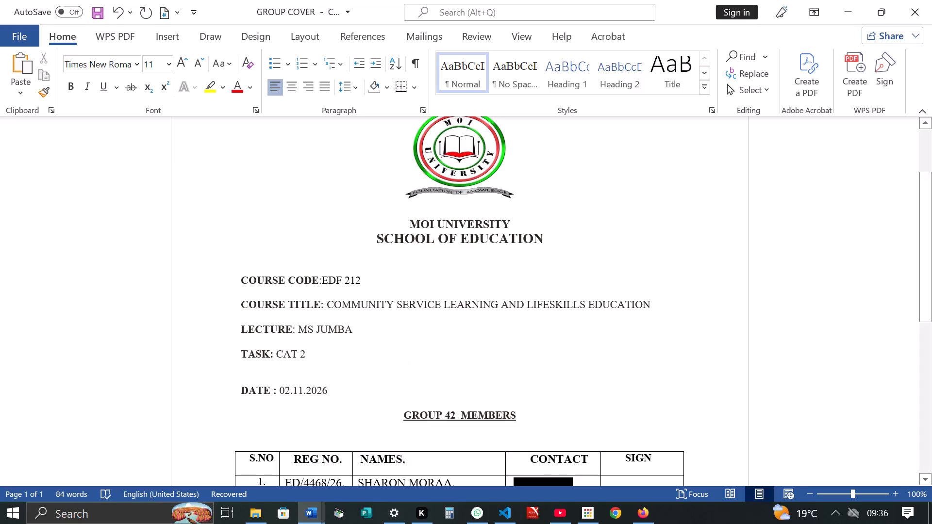
Change the group number in the members heading above the table to 47.
scroll(444, 433, "down", 2)
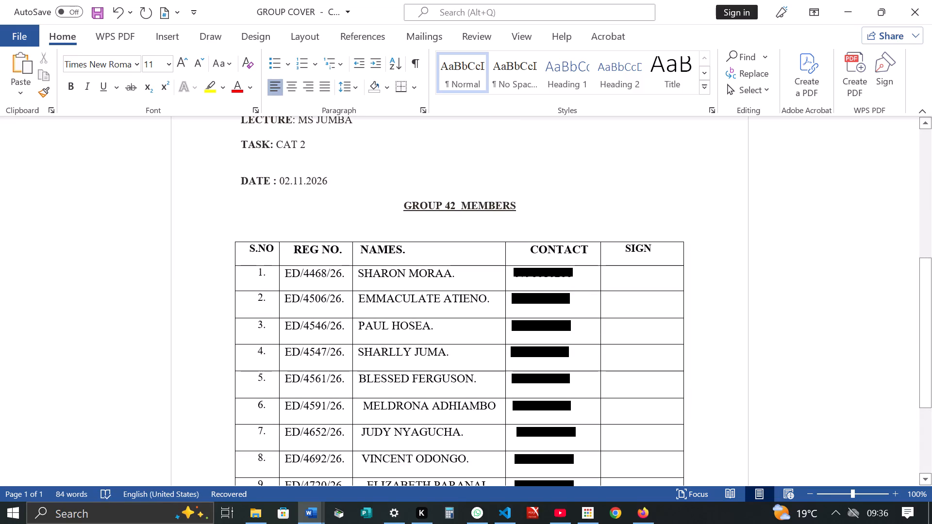
left_click(462, 209)
left_click(455, 211)
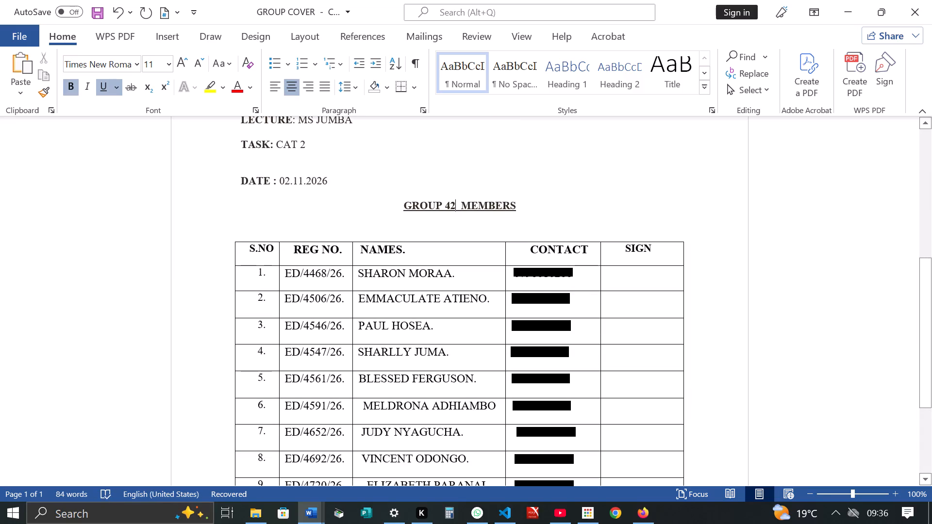
key("BackSpace")
key("7")
Set the font size of the entire document to 12.
scroll(488, 199, "up", 2)
scroll(468, 204, "down", 1)
scroll(468, 204, "up", 1)
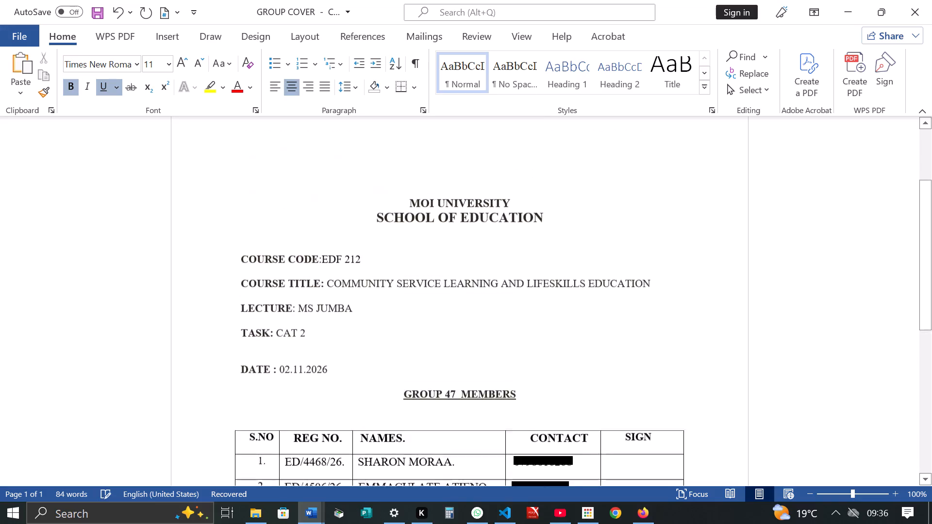
left_click_drag(403, 222, 404, 221)
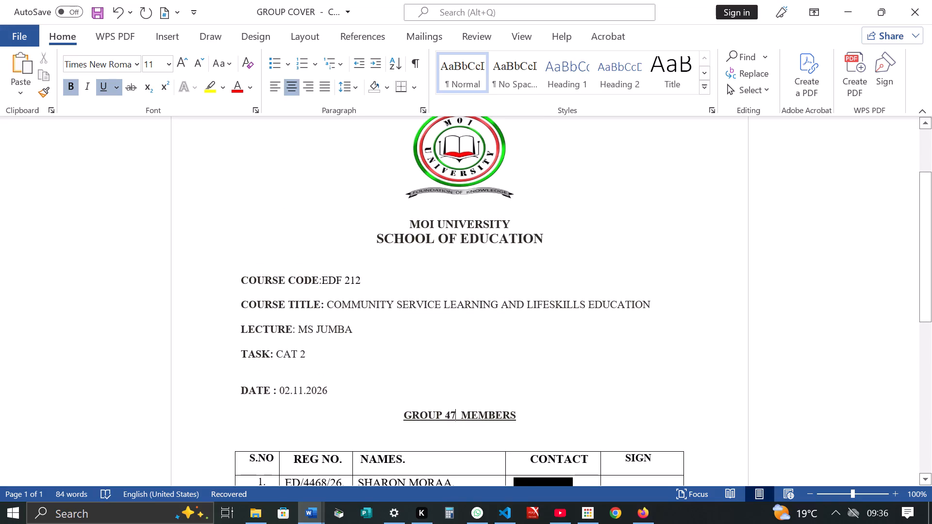
left_click_drag(404, 221, 525, 424)
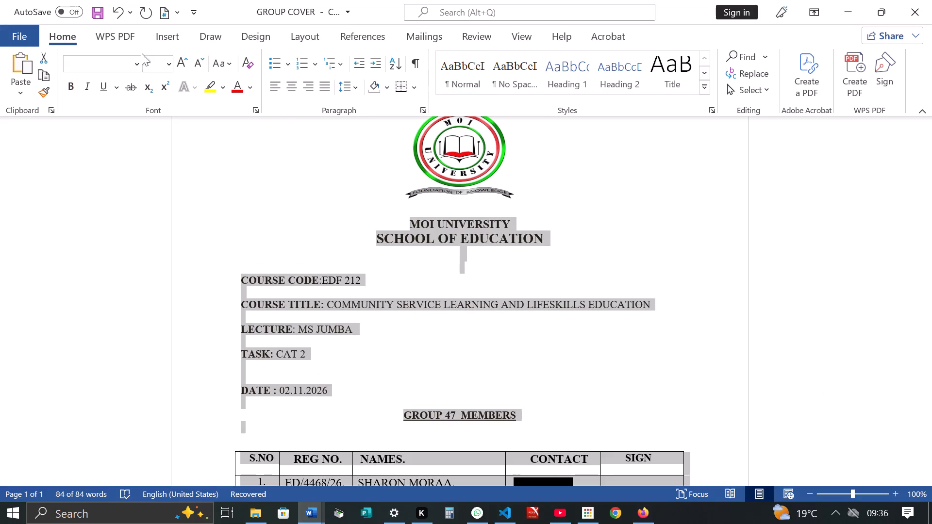
left_click(135, 62)
left_click(169, 60)
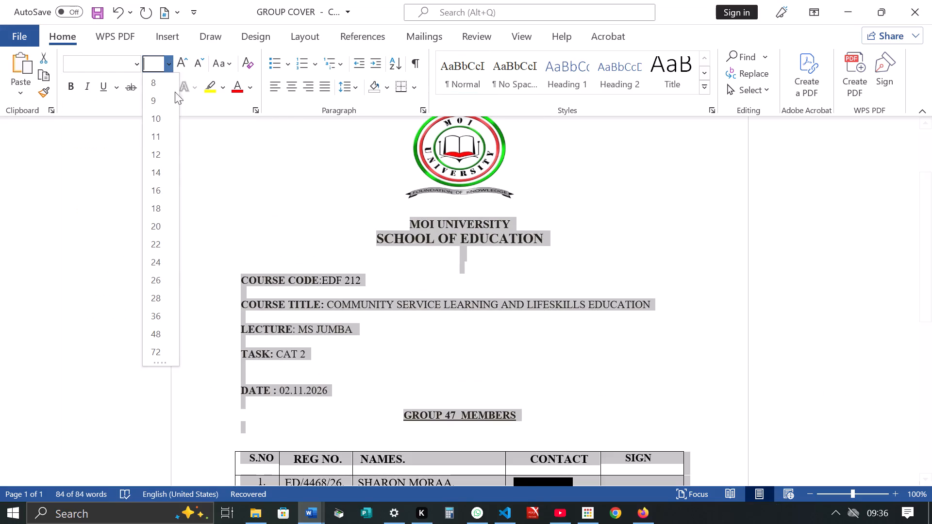
left_click(156, 153)
left_click(453, 389)
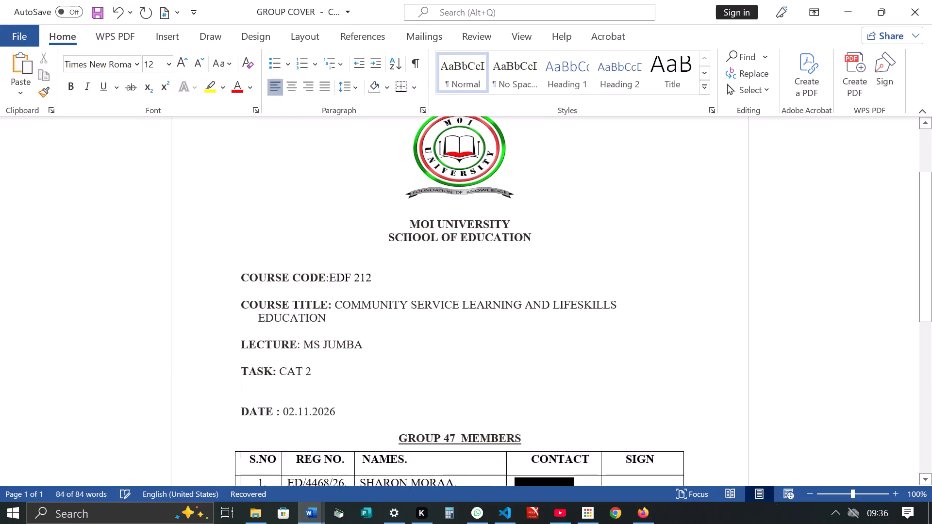
Review the whole cover page, from the logo and course details to the last row of the member table.
scroll(455, 384, "down", 5)
scroll(462, 323, "down", 2)
scroll(492, 362, "up", 4)
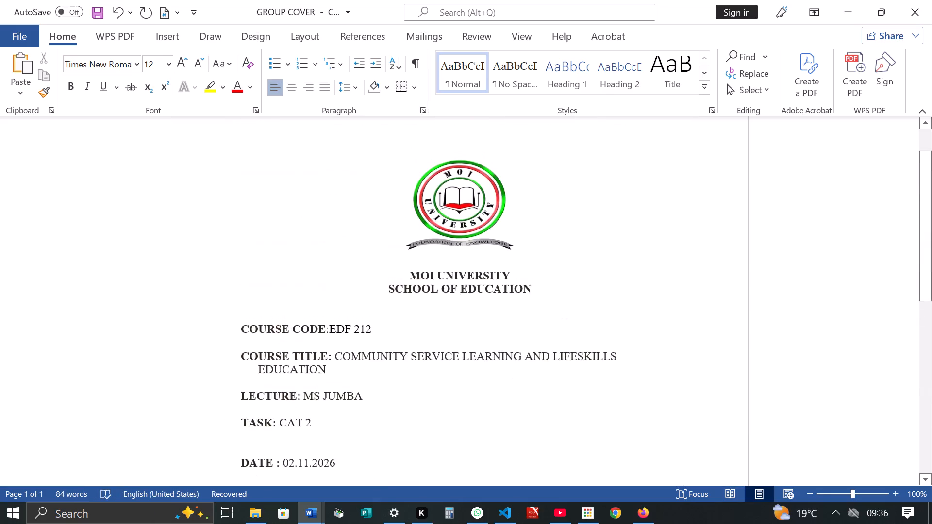
scroll(454, 375, "down", 2)
scroll(413, 323, "down", 4)
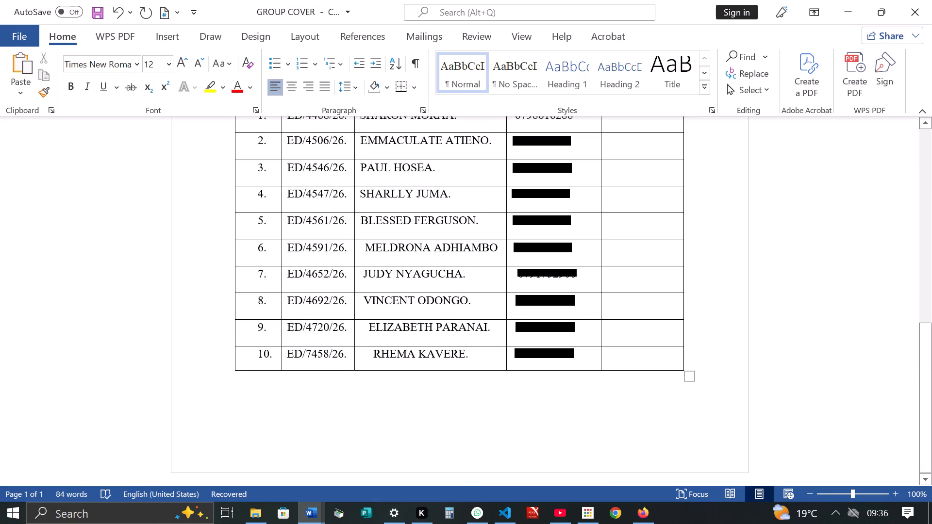
scroll(403, 416, "down", 4)
scroll(407, 409, "up", 8)
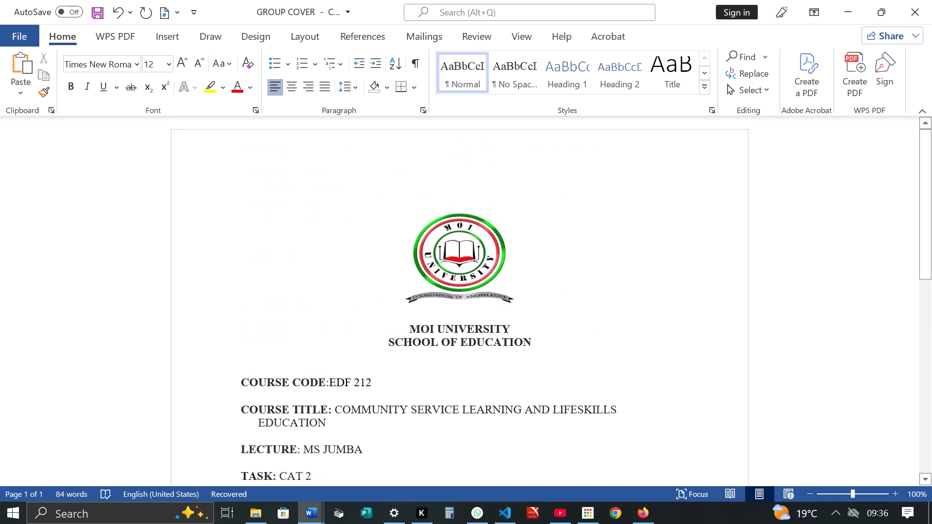
Move the Moi University logo about one line higher on the page.
left_click(455, 263)
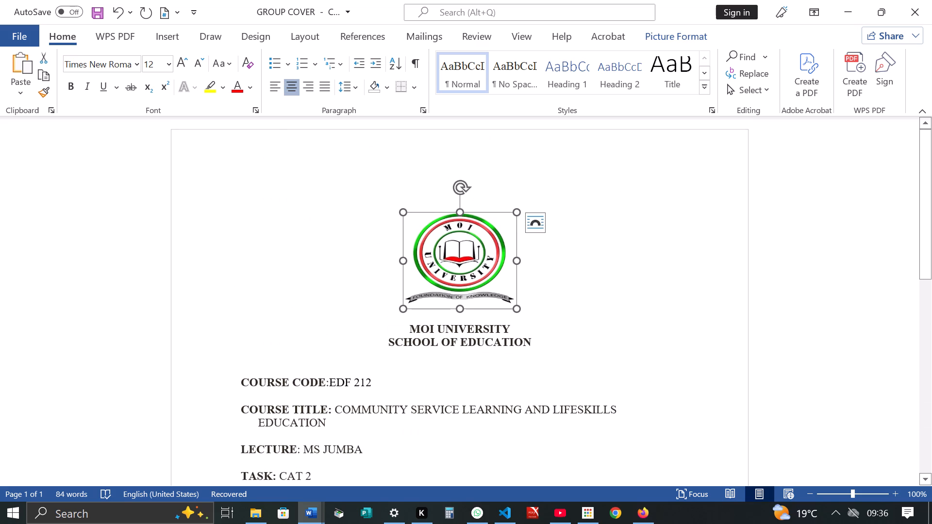
left_click_drag(455, 263, 455, 176)
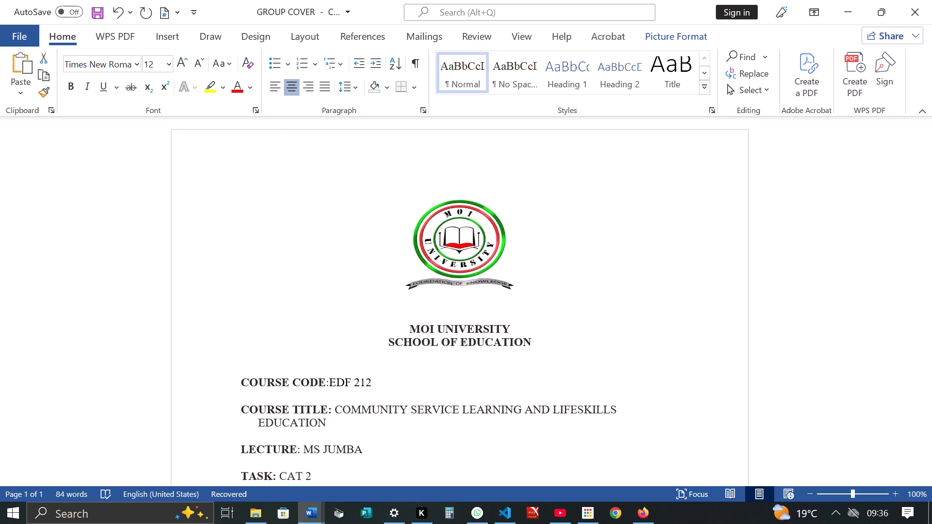
left_click(542, 245)
left_click_drag(472, 234, 457, 177)
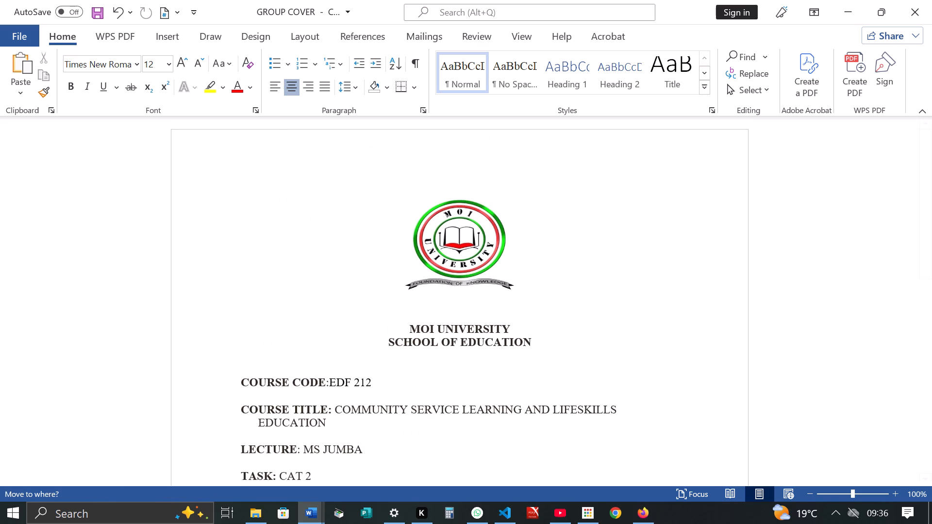
left_click_drag(457, 177, 457, 177)
left_click(458, 174)
Remove the extra blank line between the logo and the MOI UNIVERSITY heading.
left_click(633, 300)
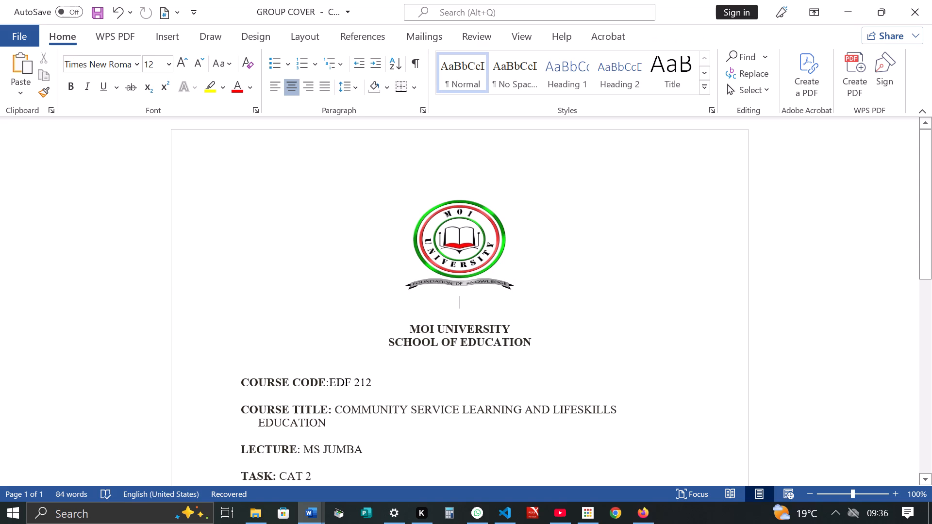
key("BackSpace")
key("BackSpace")
key("BackSpace")
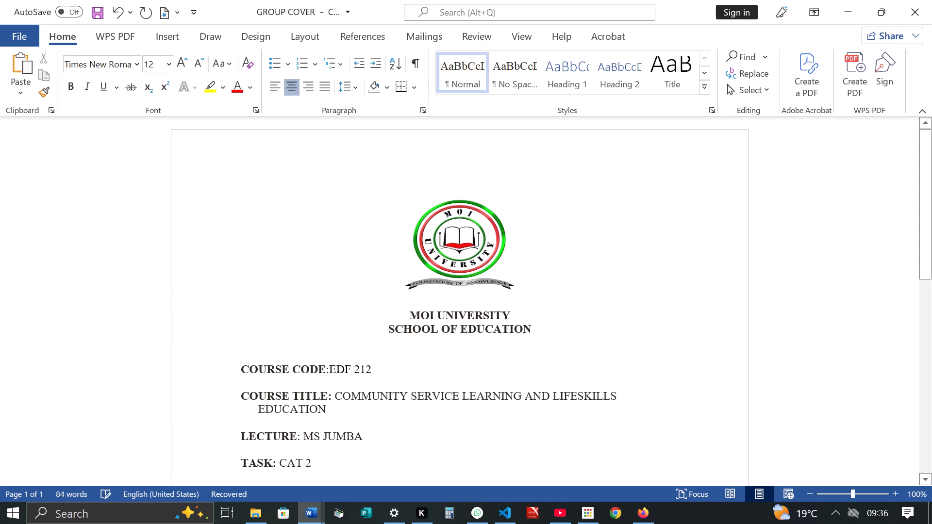
key("BackSpace")
left_click(576, 318)
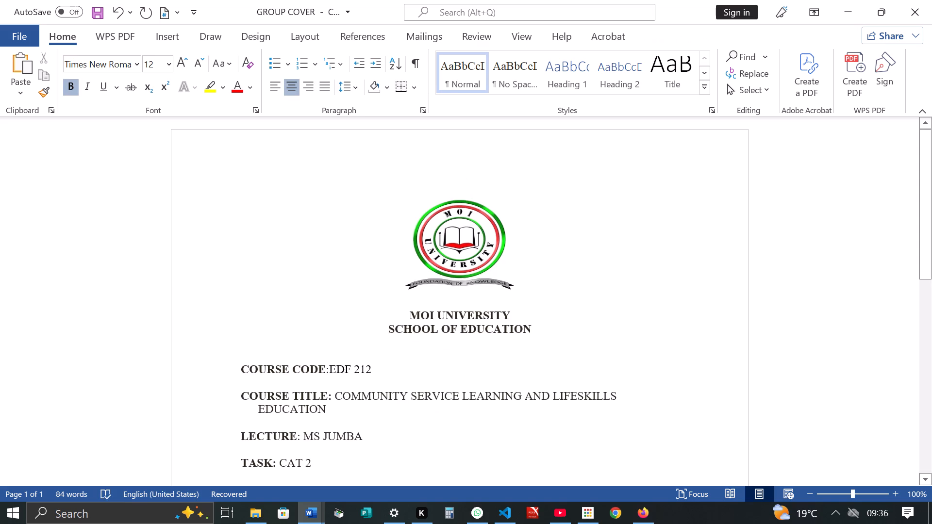
Remove the extra blank line between SCHOOL OF EDUCATION and the COURSE CODE line.
left_click(349, 350)
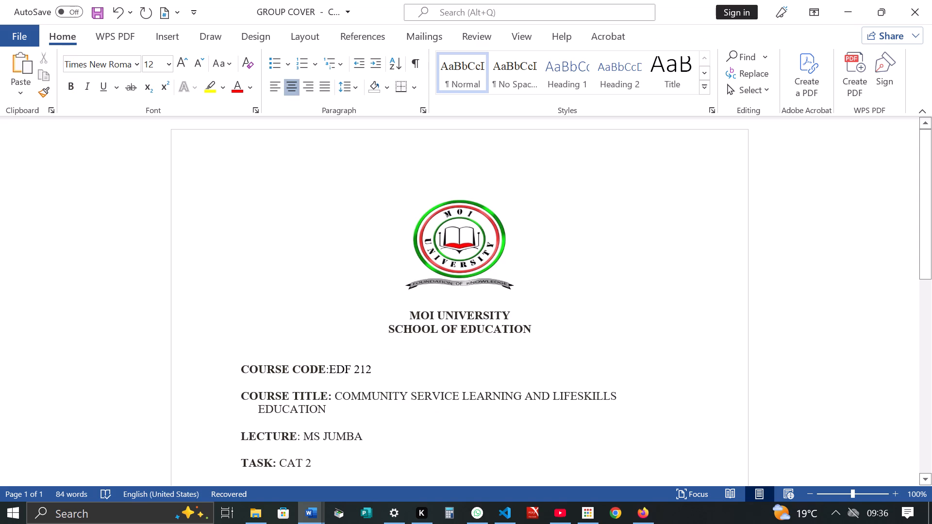
left_click(371, 347)
key("BackSpace")
key("BackSpace")
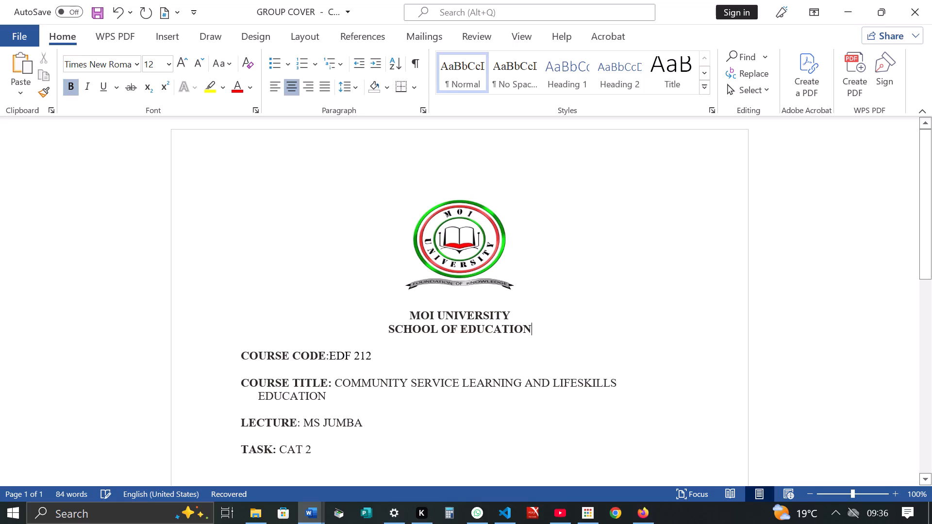
Apply left alignment to the entire group members table.
scroll(498, 362, "down", 6)
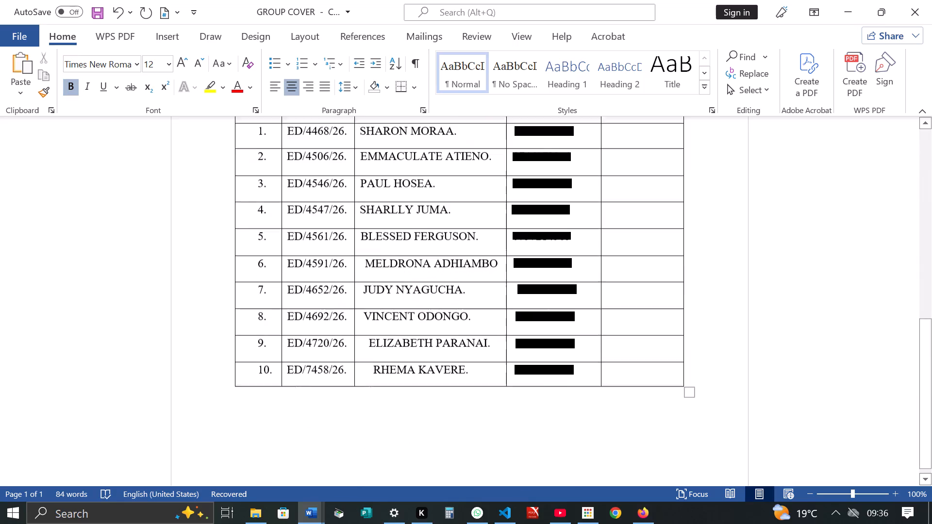
scroll(498, 362, "down", 3)
scroll(498, 362, "up", 2)
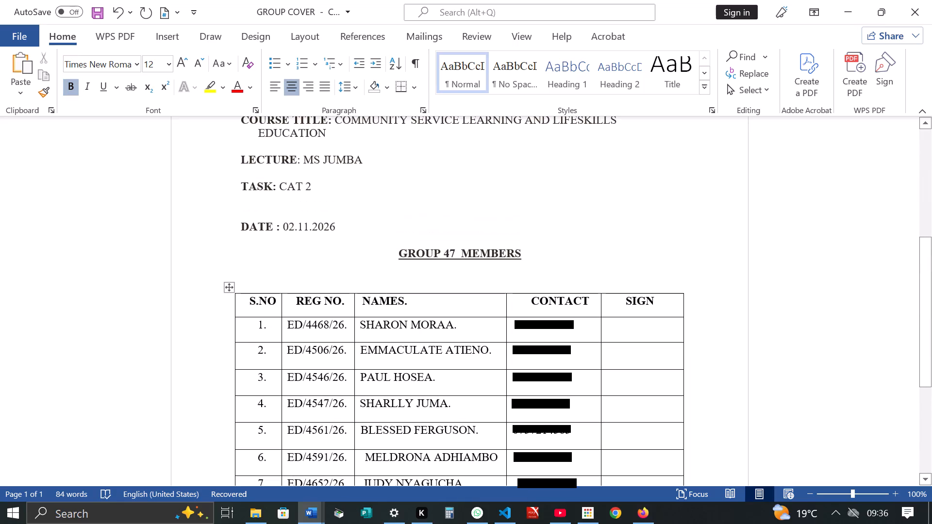
scroll(498, 362, "down", 2)
scroll(498, 362, "up", 1)
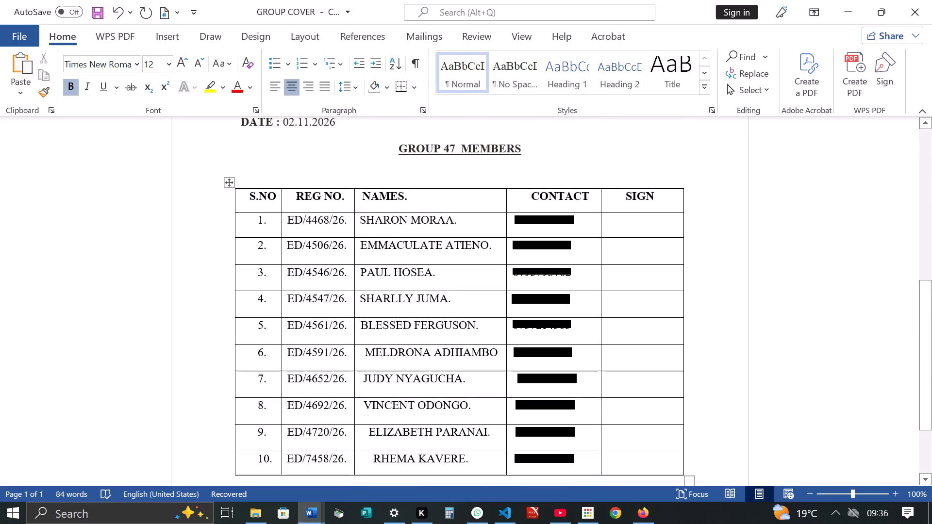
scroll(467, 317, "up", 1)
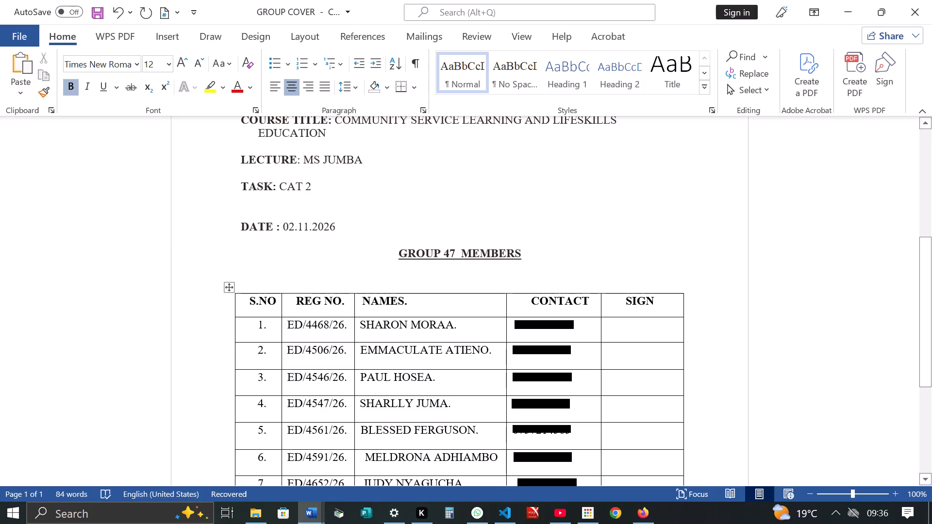
left_click_drag(246, 303, 518, 296)
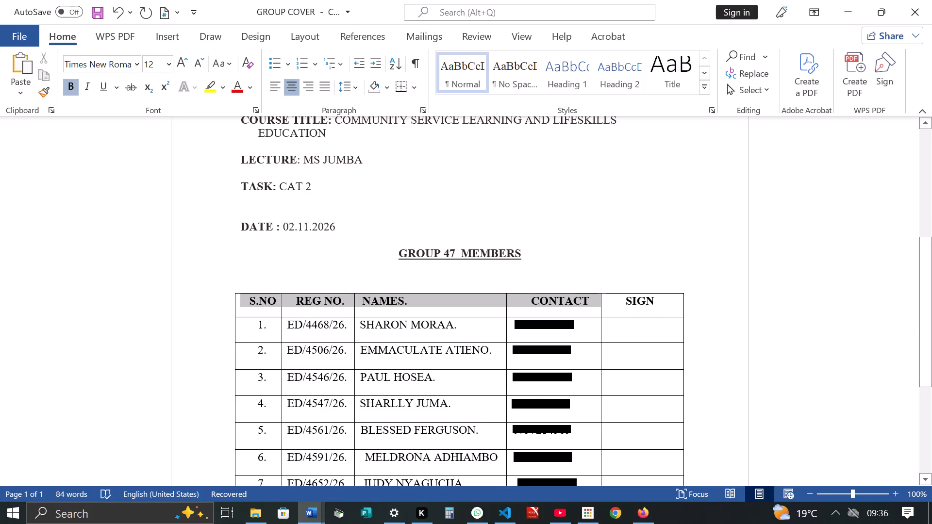
left_click_drag(518, 296, 644, 305)
left_click(414, 414)
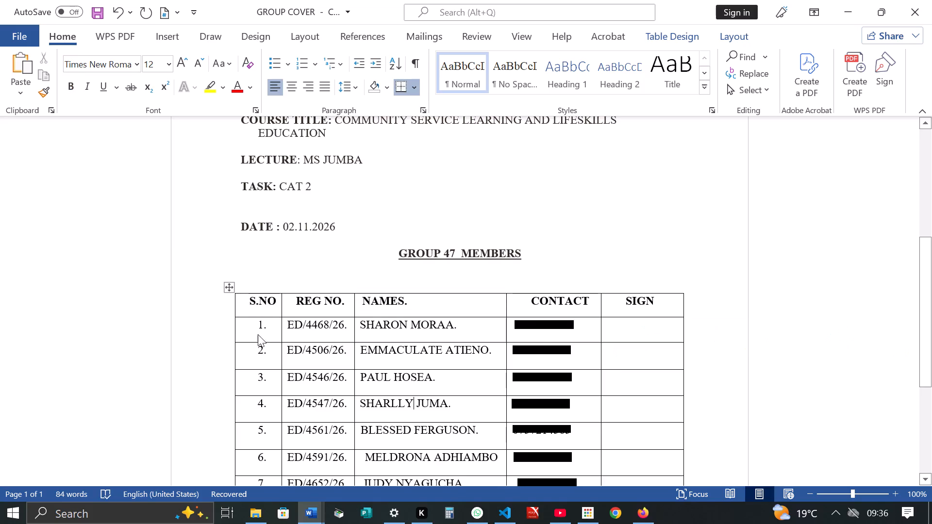
left_click(230, 289)
left_click(279, 89)
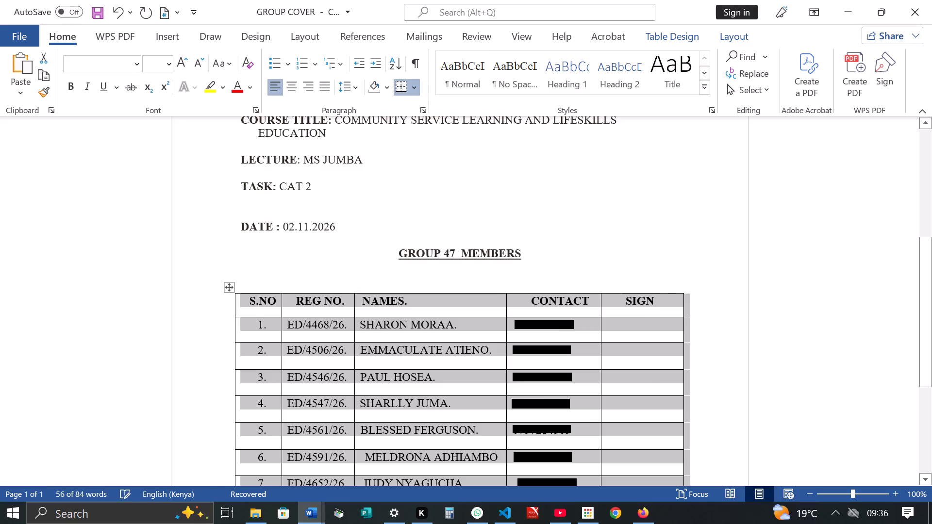
left_click(654, 380)
Open the print view for the group cover document.
scroll(610, 383, "up", 1)
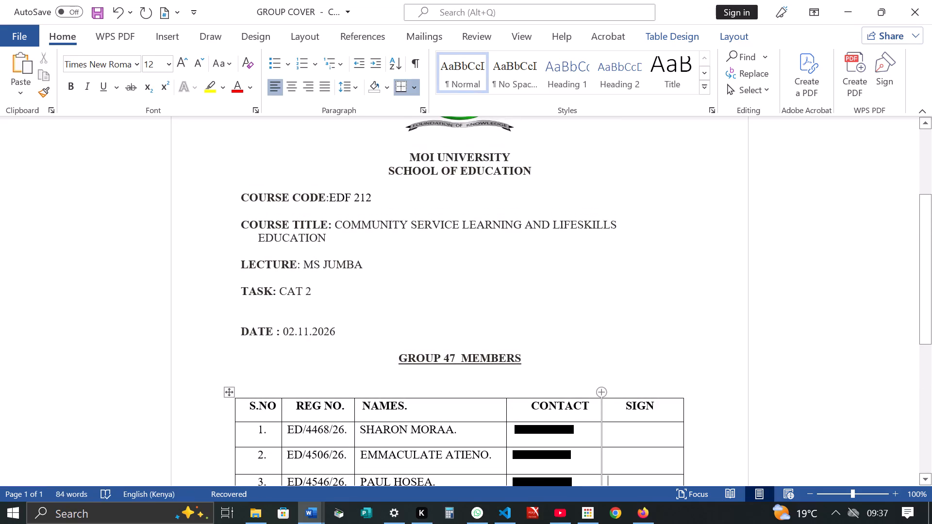
scroll(610, 383, "down", 4)
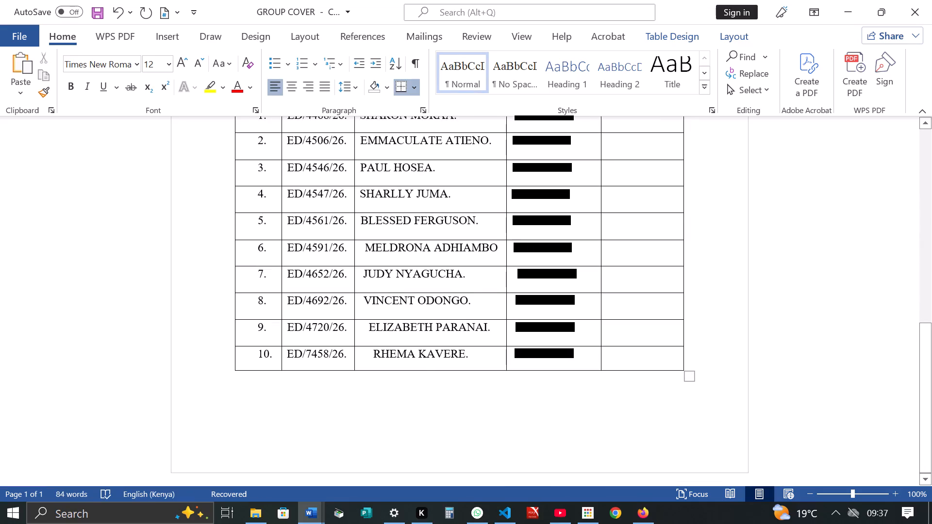
key("ctrl+p")
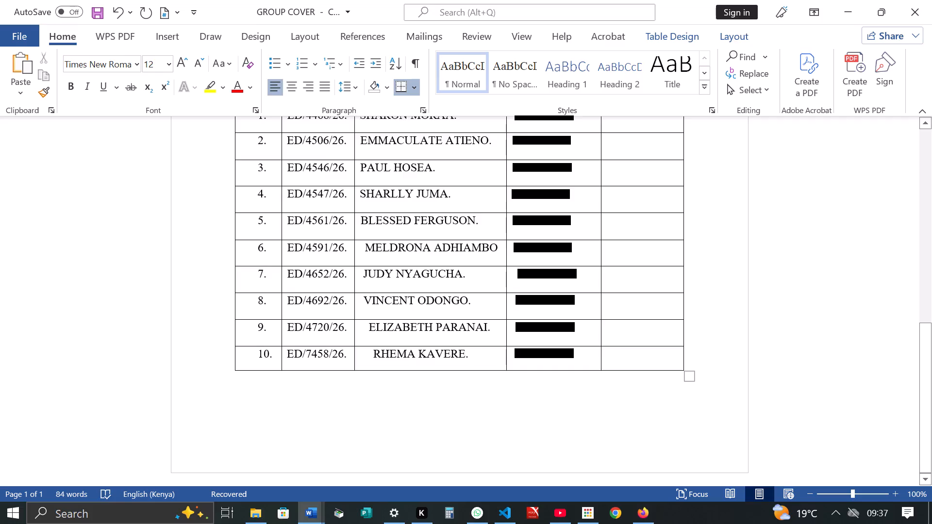